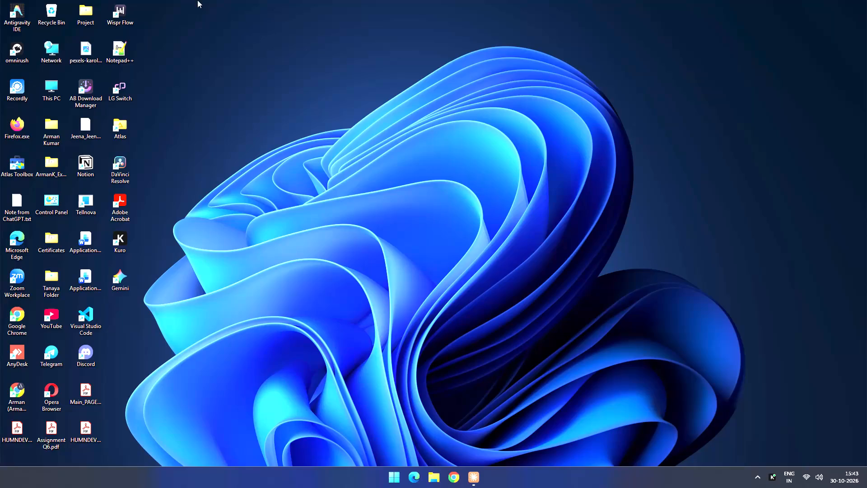
# Launch Microsoft Clipchamp and maximize its window.
pyautogui.click(395, 474)
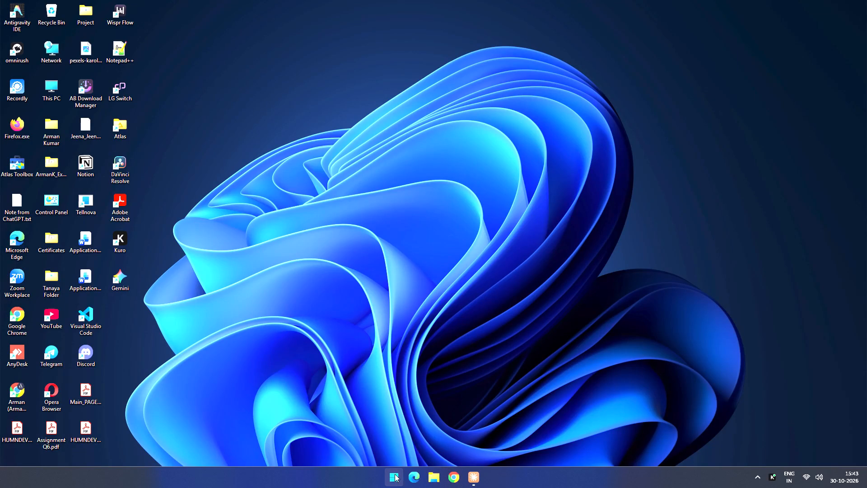
pyautogui.click(322, 285)
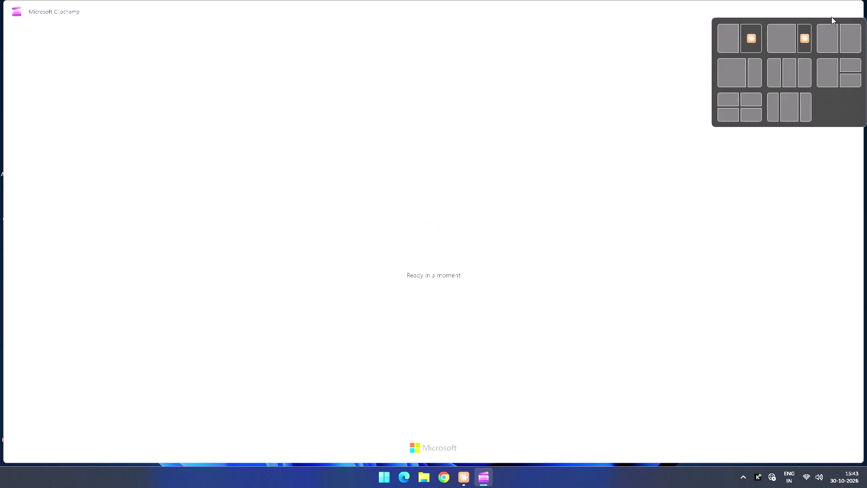
pyautogui.click(832, 9)
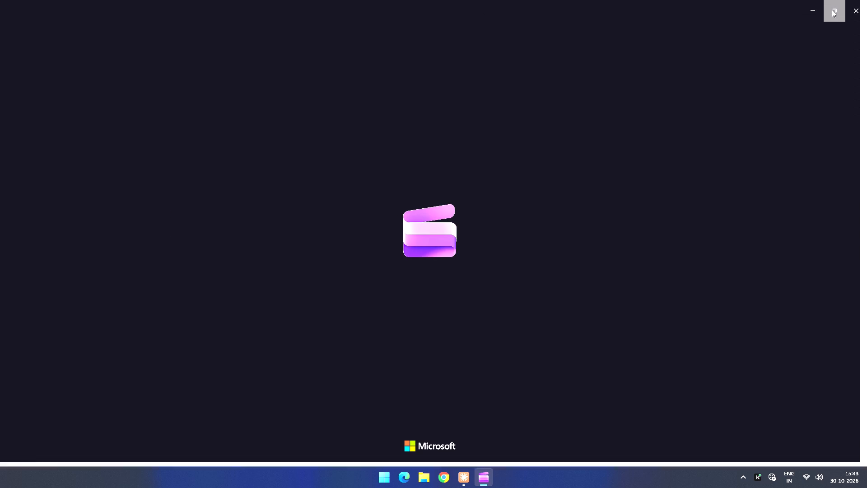
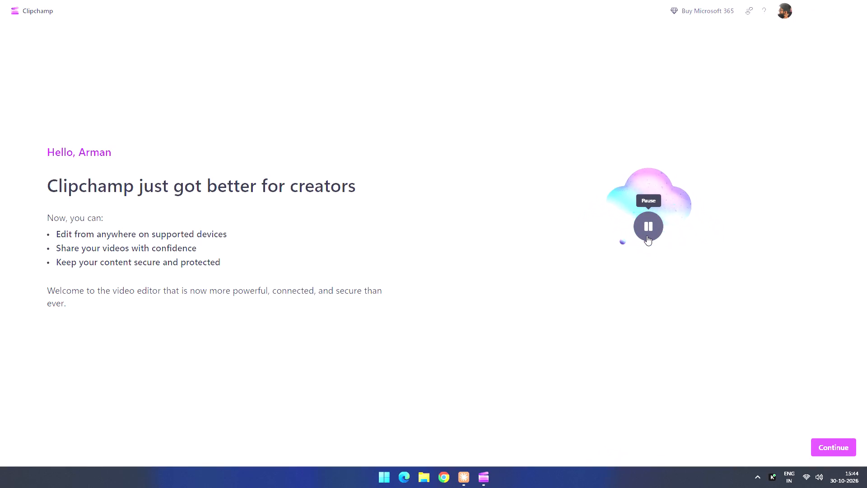
# Continue past the welcome page, choose local disk storage for past projects, and acknowledge that editing them requires uploading to OneDrive.
pyautogui.click(830, 443)
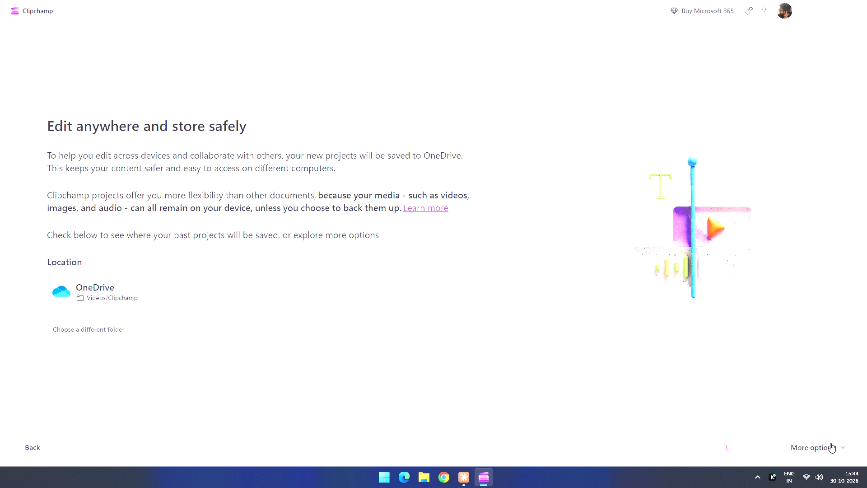
pyautogui.click(819, 450)
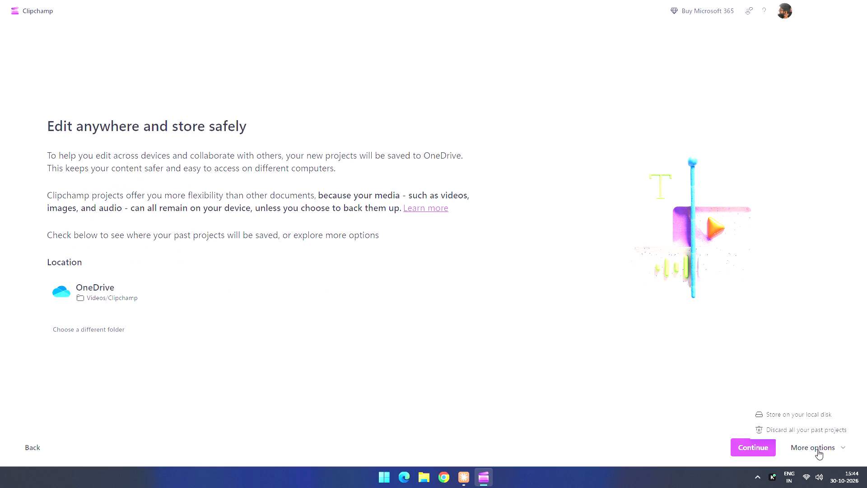
pyautogui.click(809, 405)
pyautogui.click(406, 257)
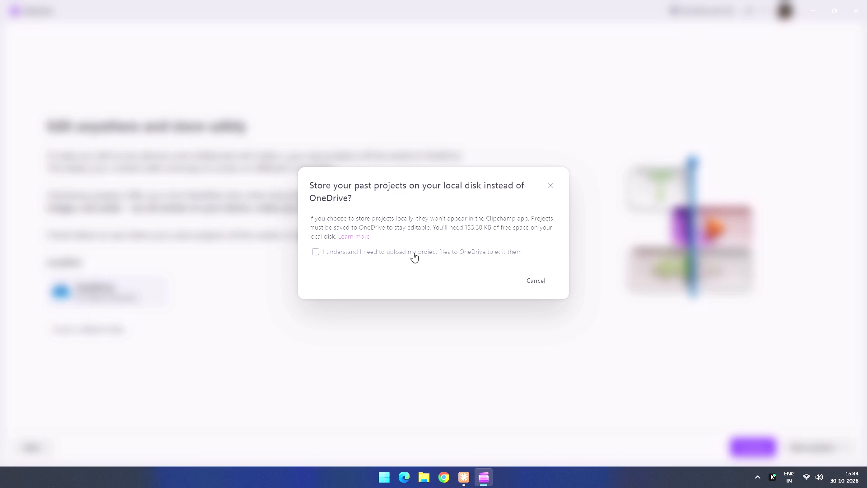
pyautogui.click(413, 253)
pyautogui.click(506, 277)
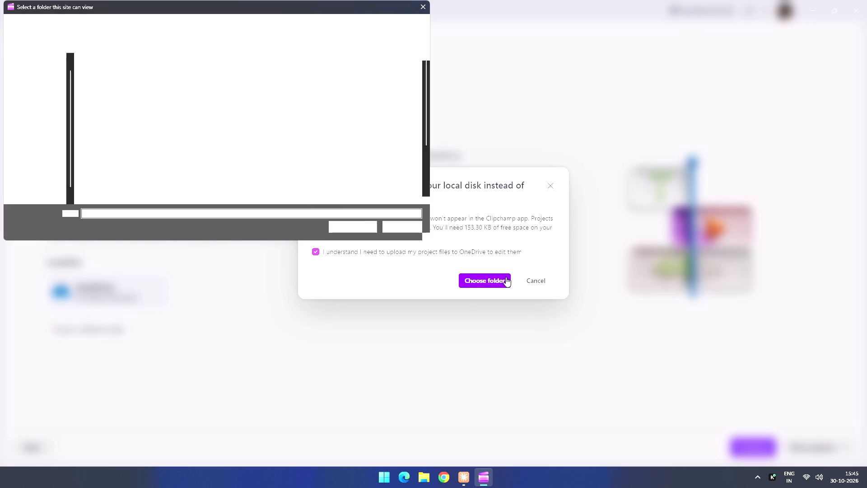
# Select the fresh_outputs folder on the OS (D:) drive as the local destination for the past projects.
pyautogui.scroll(-3, 48, 113)
pyautogui.click(35, 178)
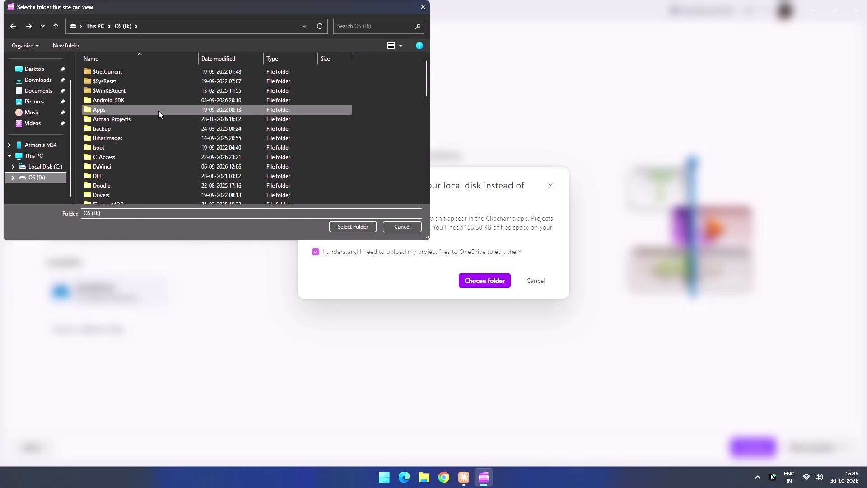
pyautogui.scroll(-1, 158, 111)
pyautogui.scroll(3, 159, 107)
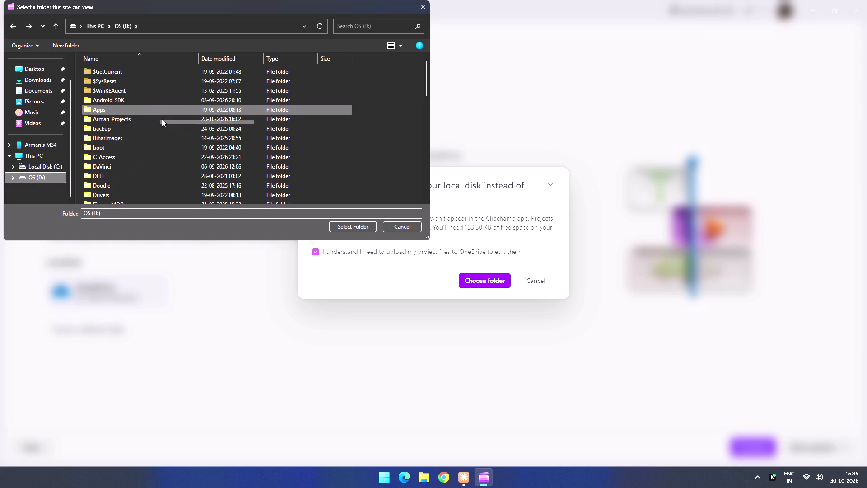
pyautogui.doubleClick(162, 119)
pyautogui.scroll(-4, 162, 119)
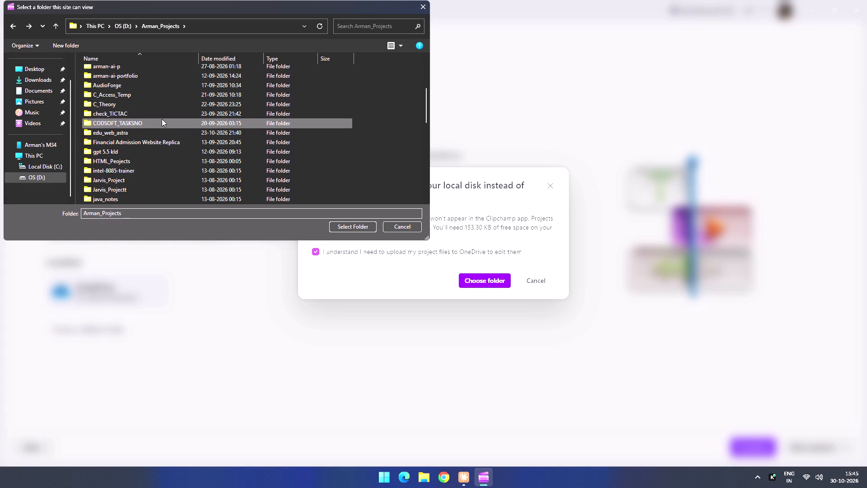
pyautogui.scroll(-5, 162, 119)
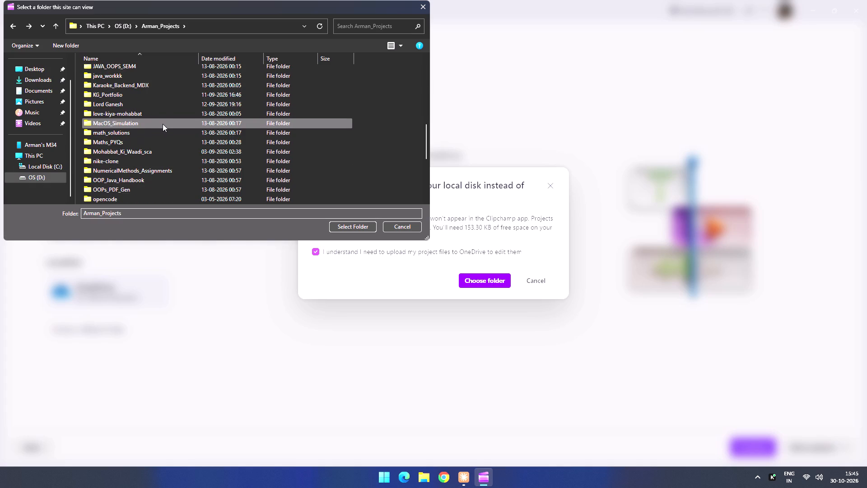
pyautogui.scroll(10, 166, 146)
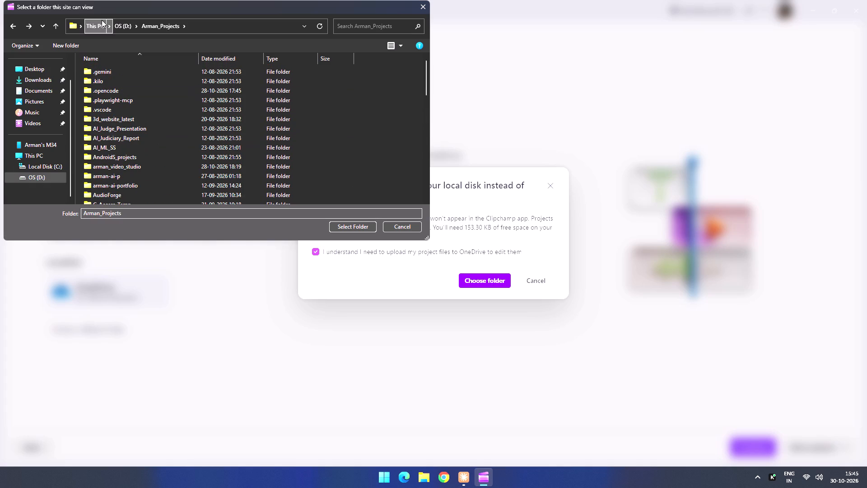
pyautogui.click(117, 19)
pyautogui.scroll(-4, 150, 133)
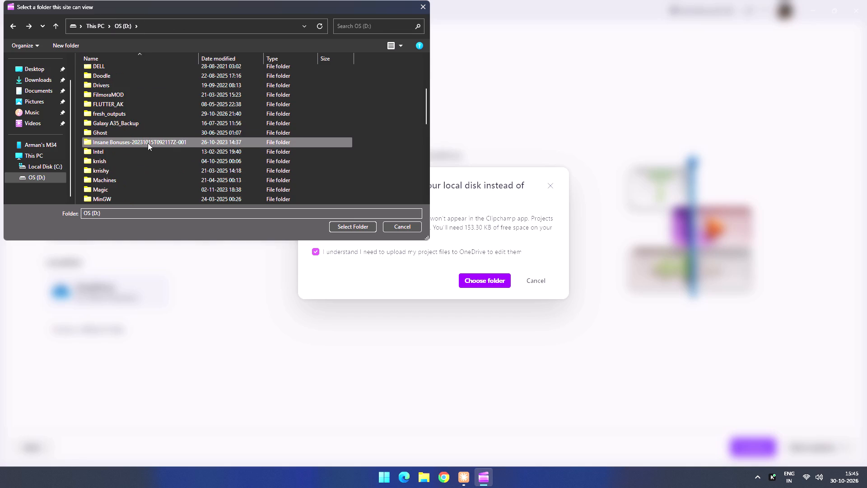
pyautogui.click(148, 118)
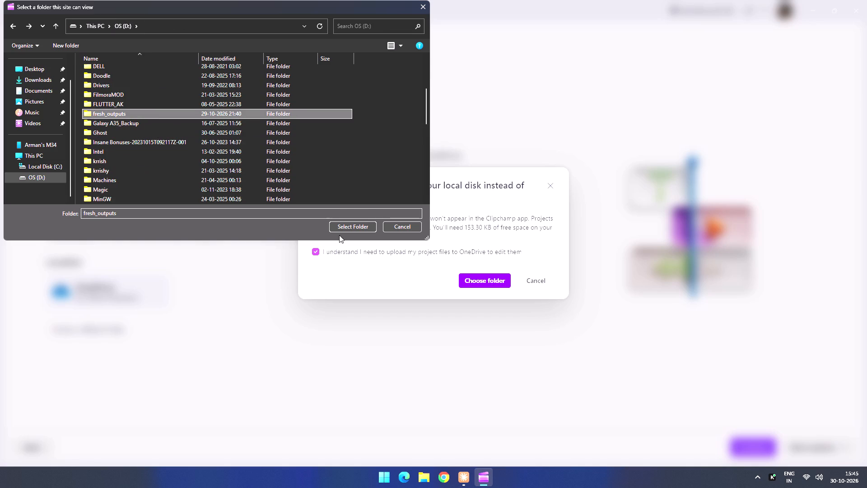
pyautogui.click(343, 229)
# Allow app.clipchamp.com to save changes to the fresh_outputs folder.
pyautogui.click(475, 56)
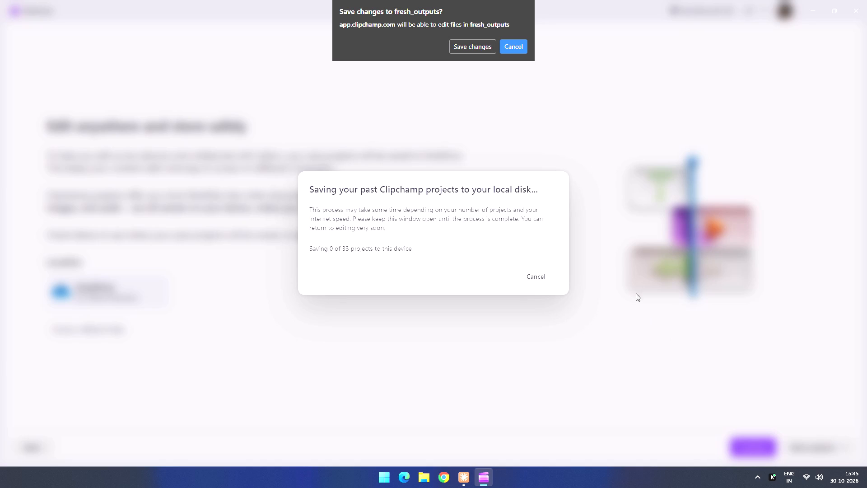
pyautogui.click(473, 50)
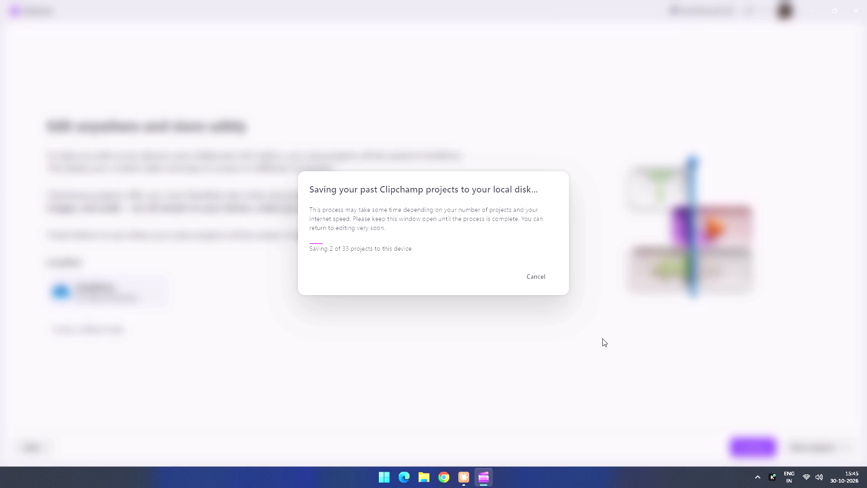
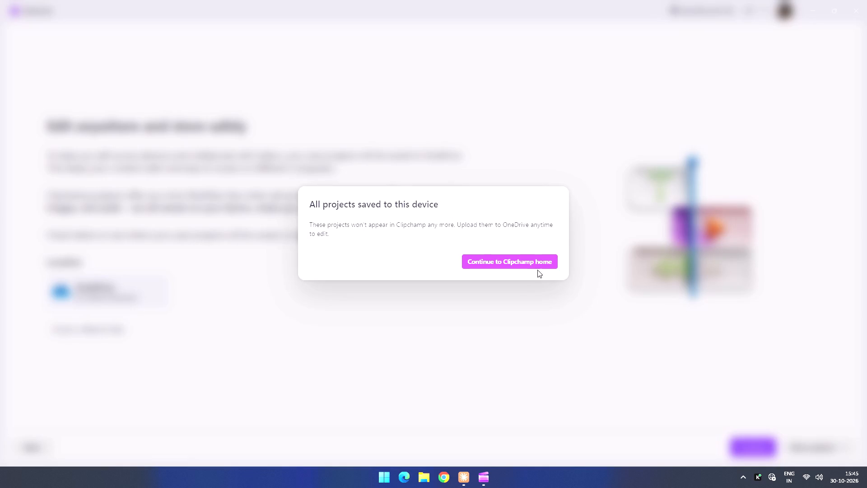
# Continue to the Clipchamp home page and create a new video from scratch.
pyautogui.click(529, 261)
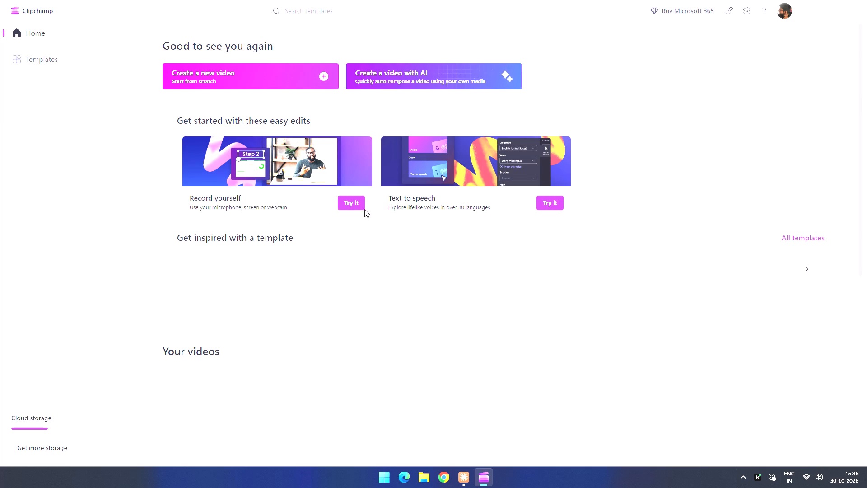
pyautogui.click(305, 78)
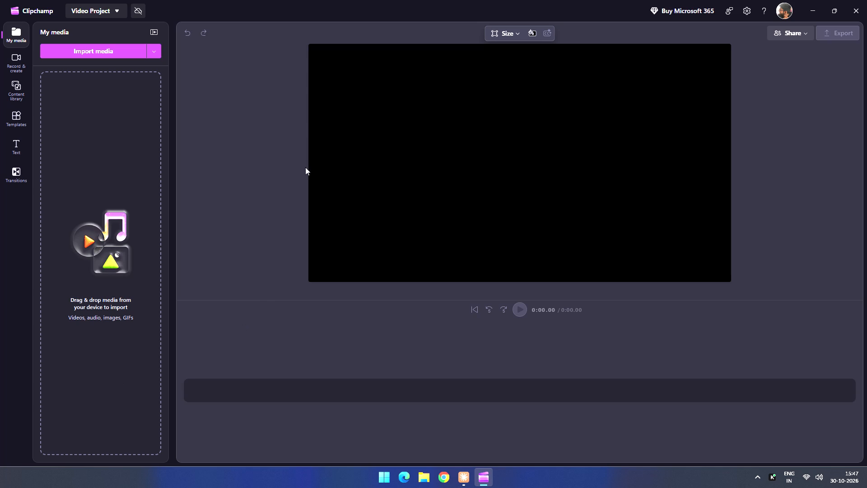
# Import the six clips 1.mp4 to 6.mp4 from the Rehbara Clip folder in Downloads.
pyautogui.click(89, 52)
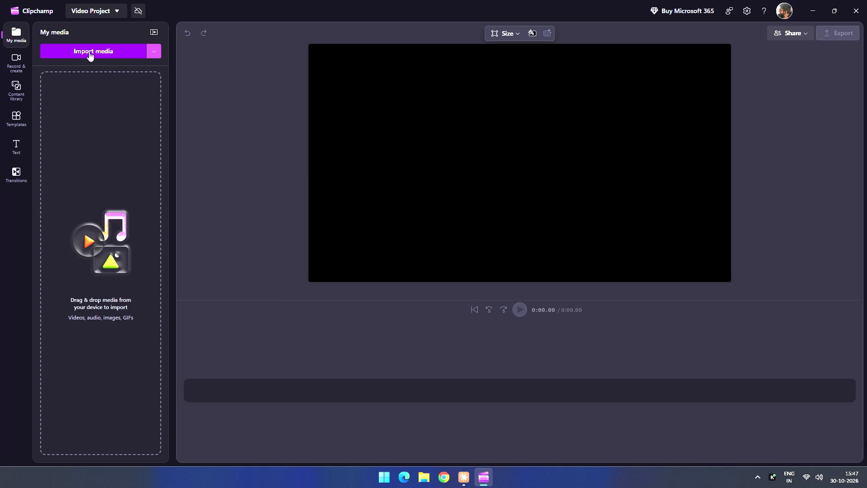
pyautogui.scroll(-5, 0, 95)
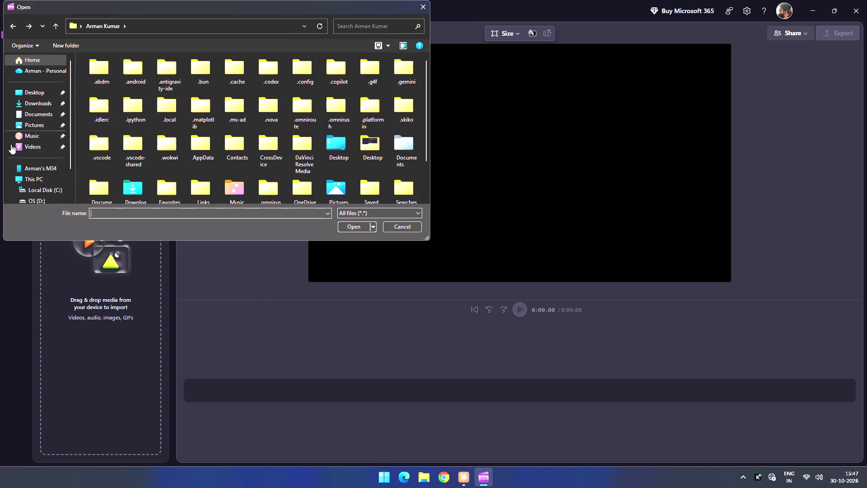
pyautogui.click(42, 99)
pyautogui.doubleClick(205, 105)
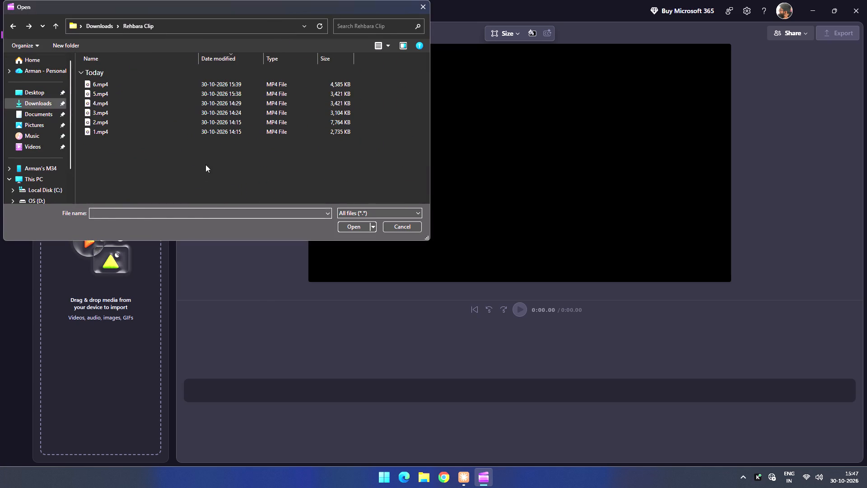
pyautogui.moveTo(205, 183); pyautogui.dragTo(162, 38)
pyautogui.click(354, 230)
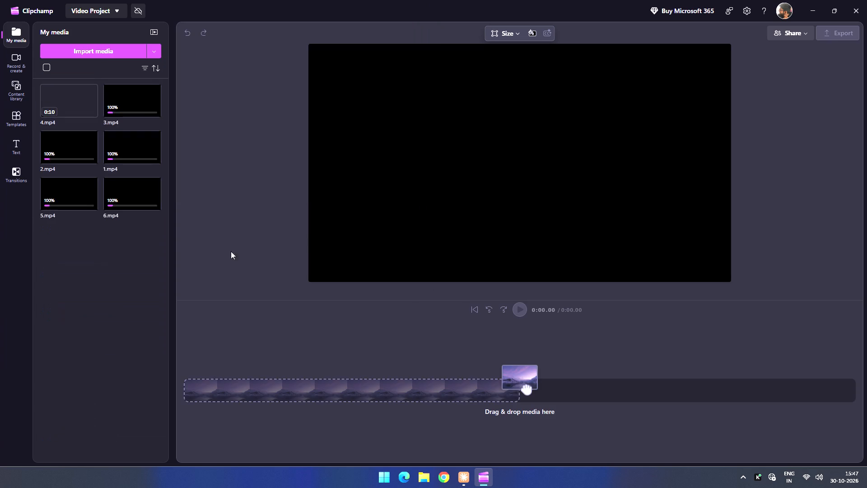
# Import the Rehbara.mp3 audio file from the Downloads folder into the project media.
pyautogui.click(75, 49)
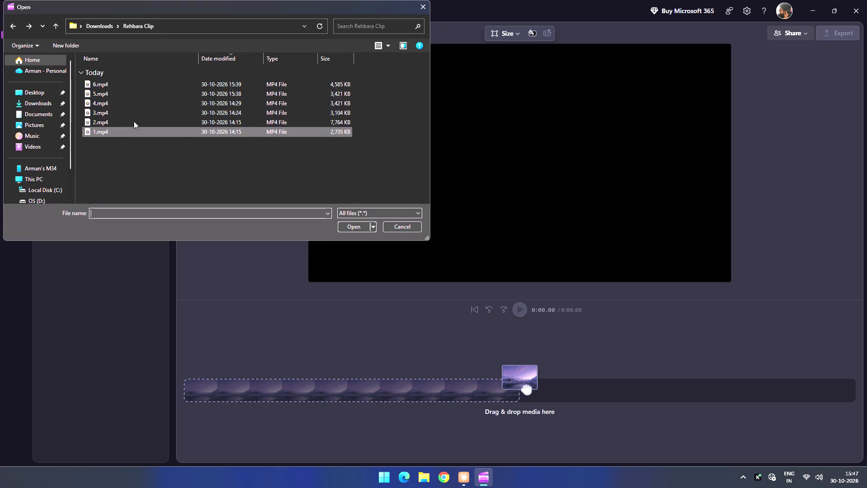
pyautogui.click(107, 28)
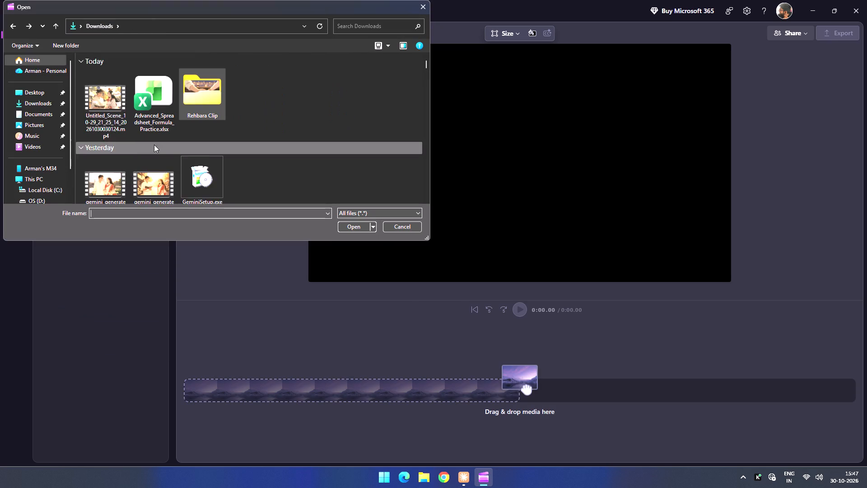
pyautogui.scroll(-2, 190, 110)
pyautogui.click(155, 151)
pyautogui.click(353, 225)
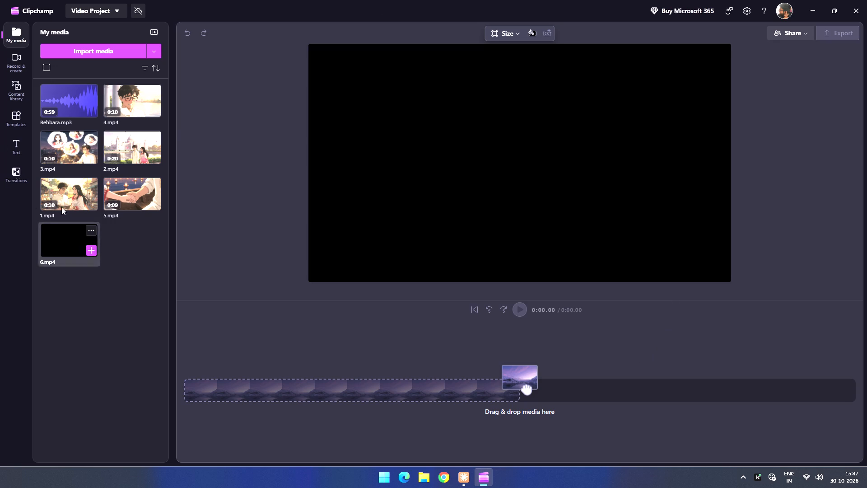
# Place the 1.mp4 clip at the start of the timeline's video track.
pyautogui.moveTo(61, 195); pyautogui.dragTo(200, 390)
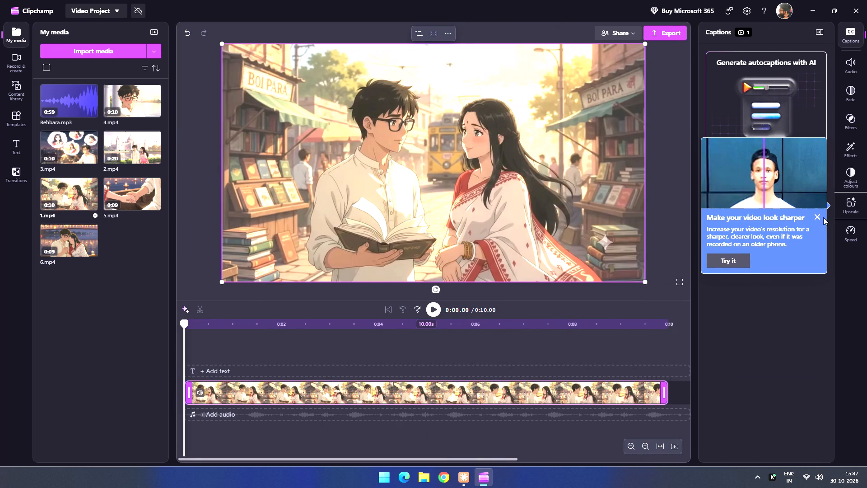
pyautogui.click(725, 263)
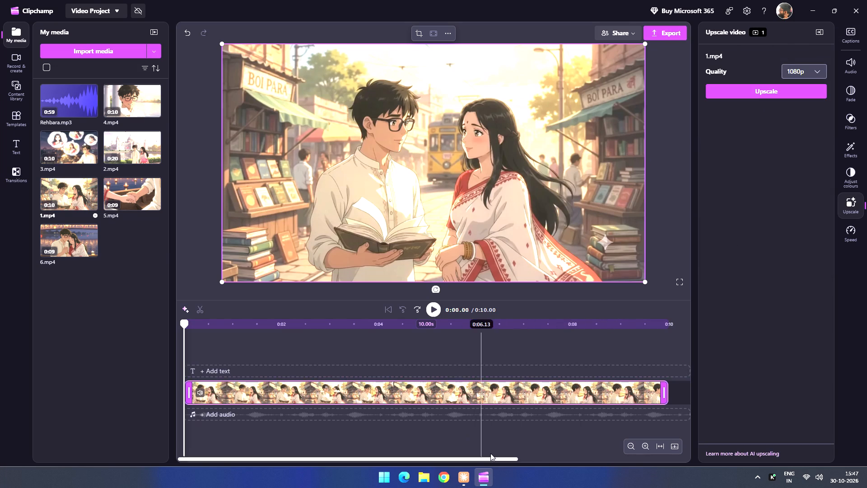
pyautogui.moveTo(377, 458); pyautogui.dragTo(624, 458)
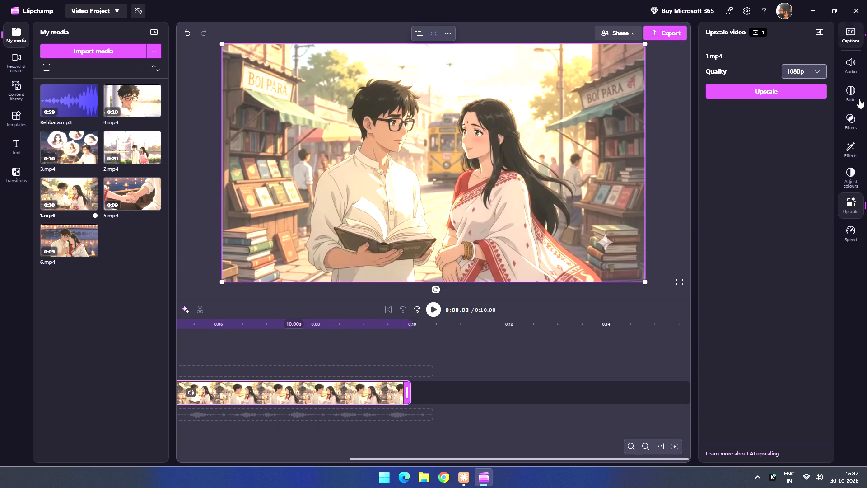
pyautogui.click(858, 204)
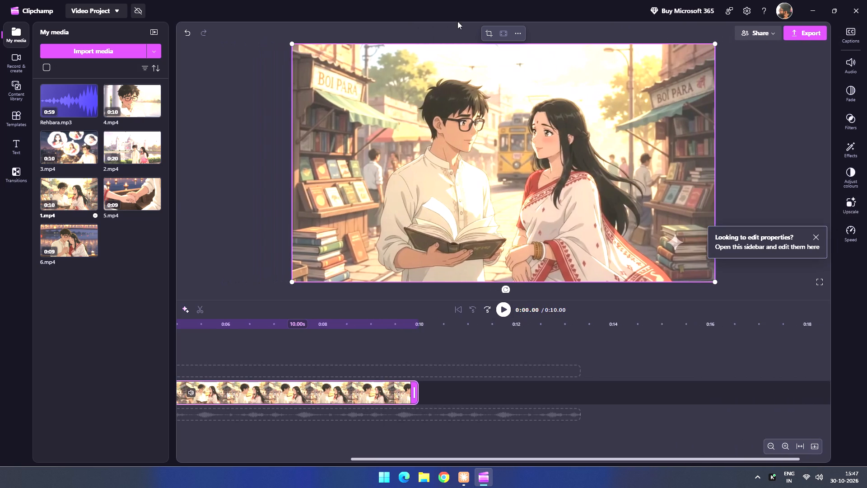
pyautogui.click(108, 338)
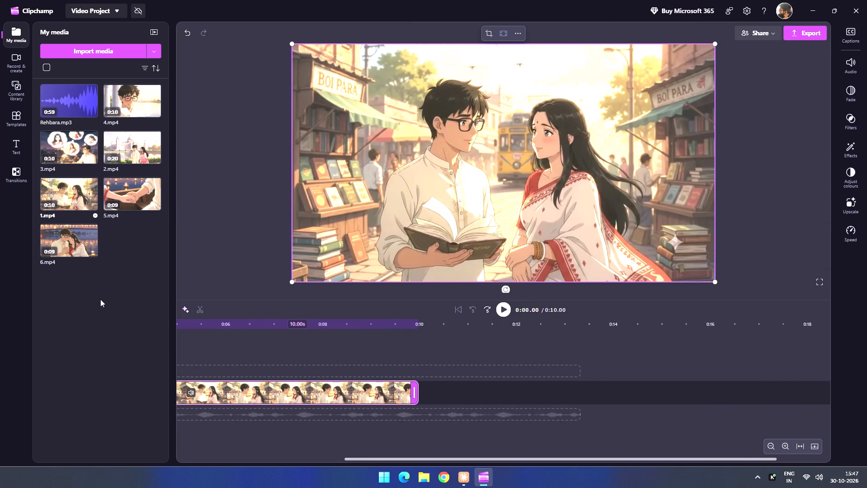
# Add the 2.mp4 clip to the video track directly after 1.mp4.
pyautogui.moveTo(128, 151); pyautogui.dragTo(154, 163)
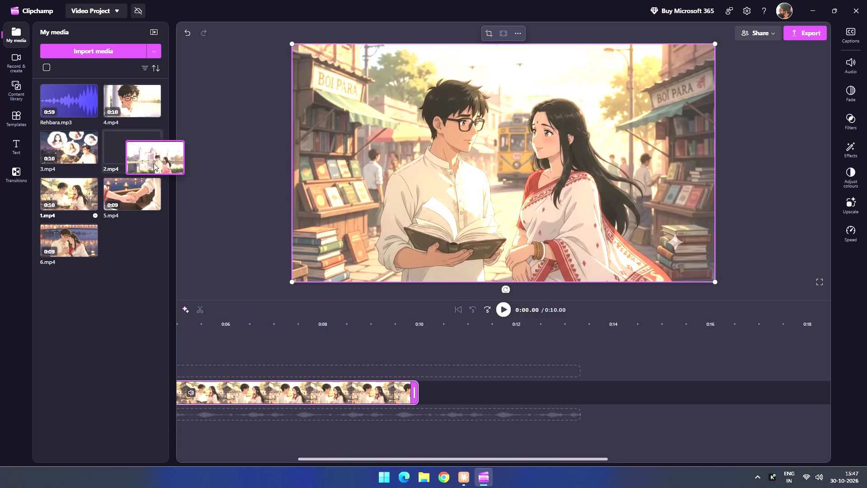
pyautogui.moveTo(154, 163); pyautogui.dragTo(424, 386)
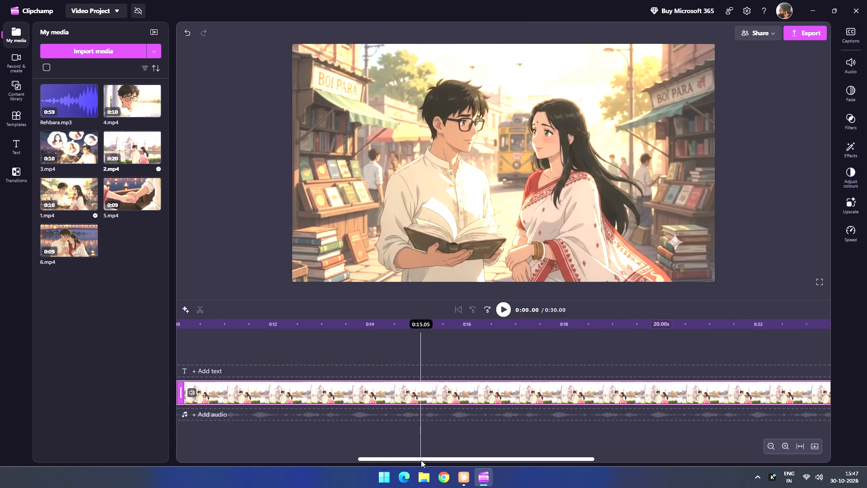
# Split the 2.mp4 clip at 0:19.92, just before the bookstall scene changes to the lakeside scene.
pyautogui.moveTo(445, 458); pyautogui.dragTo(381, 468)
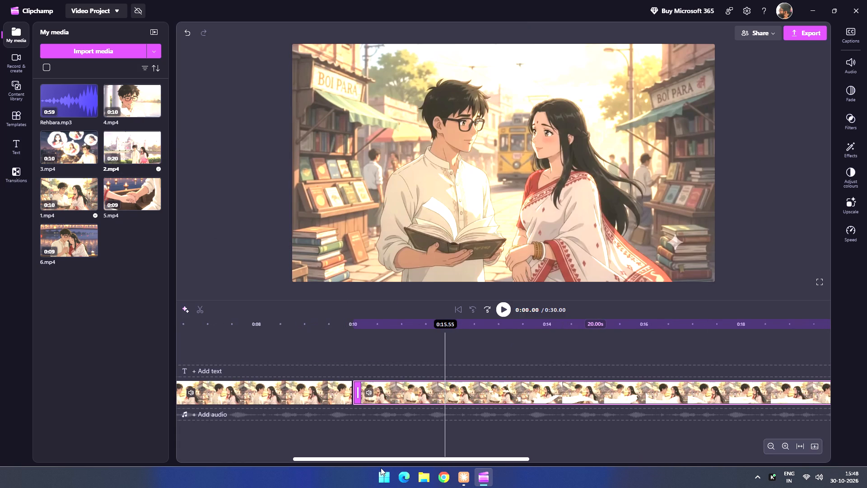
pyautogui.moveTo(381, 468); pyautogui.dragTo(471, 468)
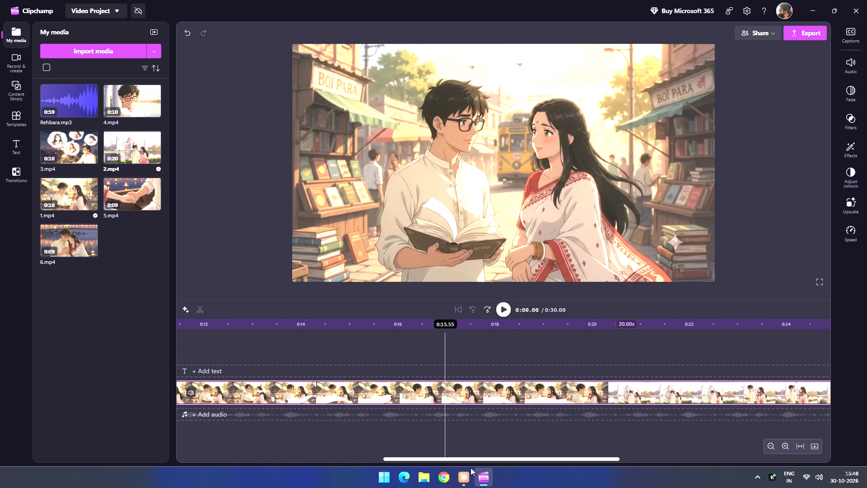
pyautogui.moveTo(471, 468); pyautogui.dragTo(530, 470)
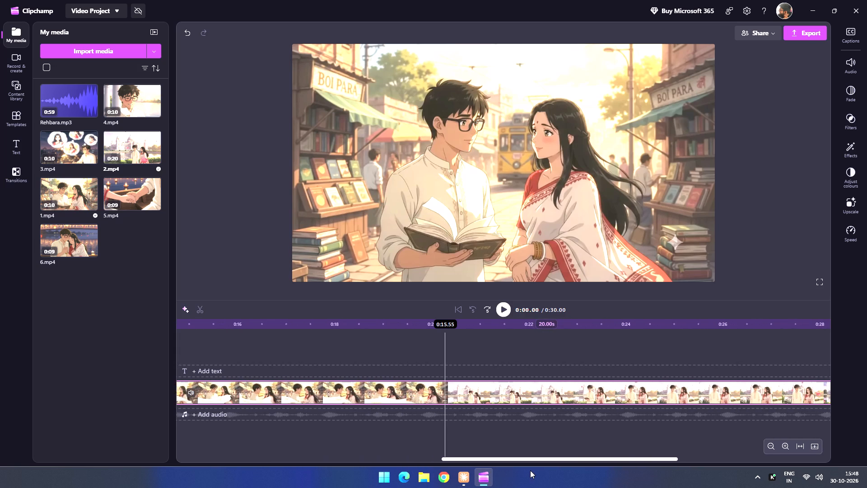
pyautogui.moveTo(530, 470); pyautogui.dragTo(531, 469)
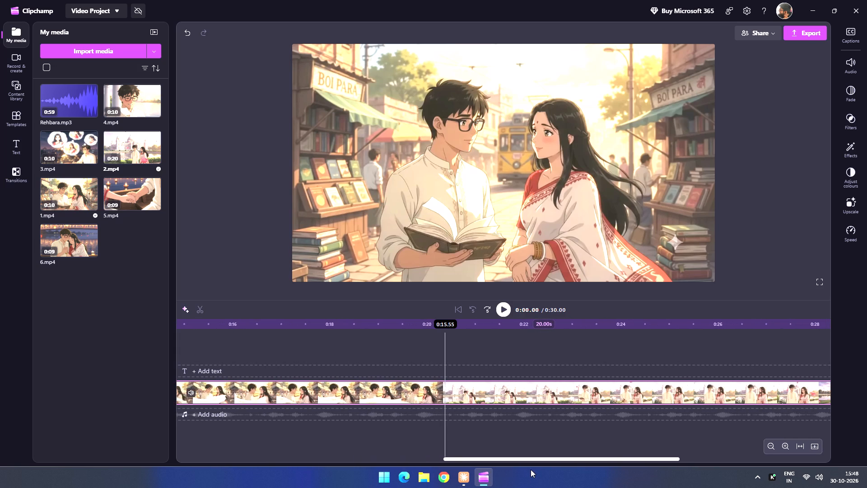
pyautogui.moveTo(531, 469); pyautogui.dragTo(530, 470)
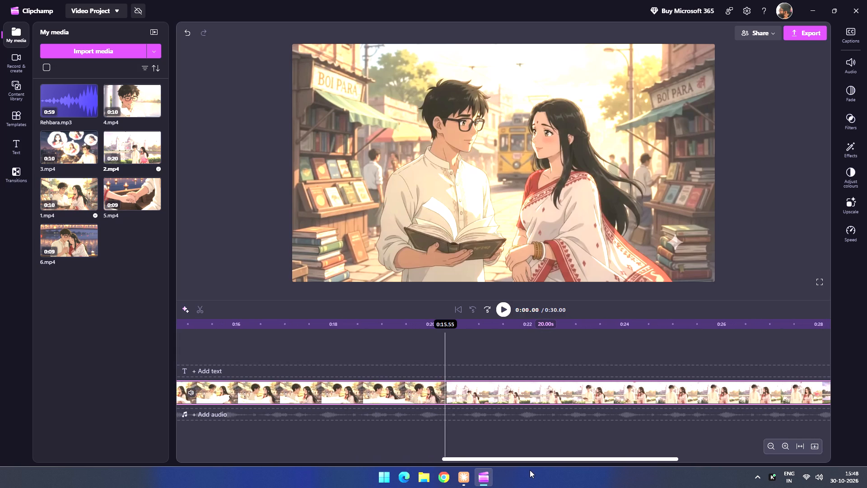
pyautogui.moveTo(530, 470); pyautogui.dragTo(531, 470)
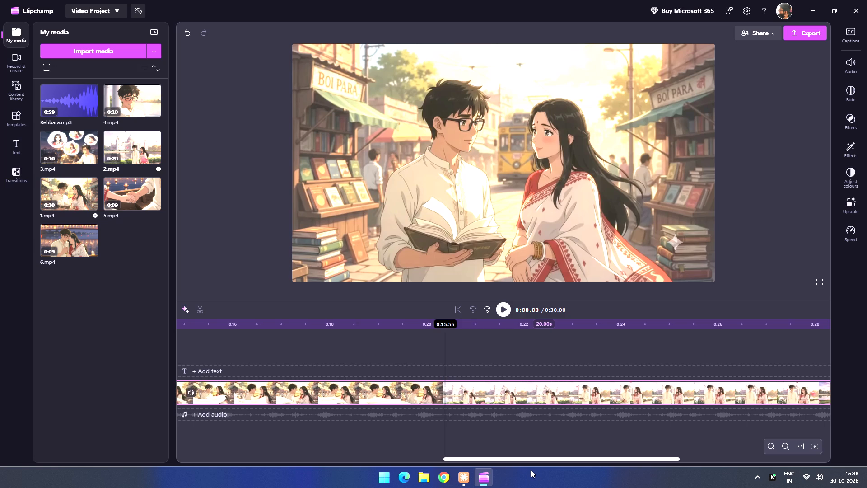
pyautogui.moveTo(531, 470); pyautogui.dragTo(530, 470)
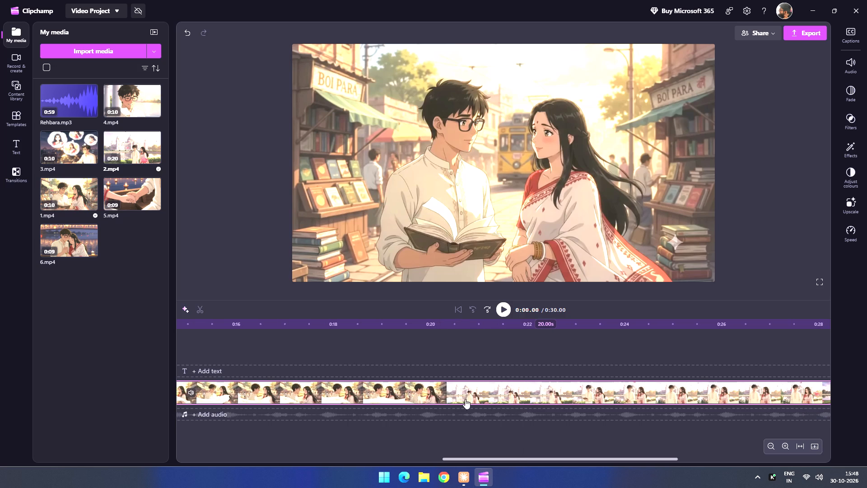
pyautogui.click(443, 394)
pyautogui.click(446, 398)
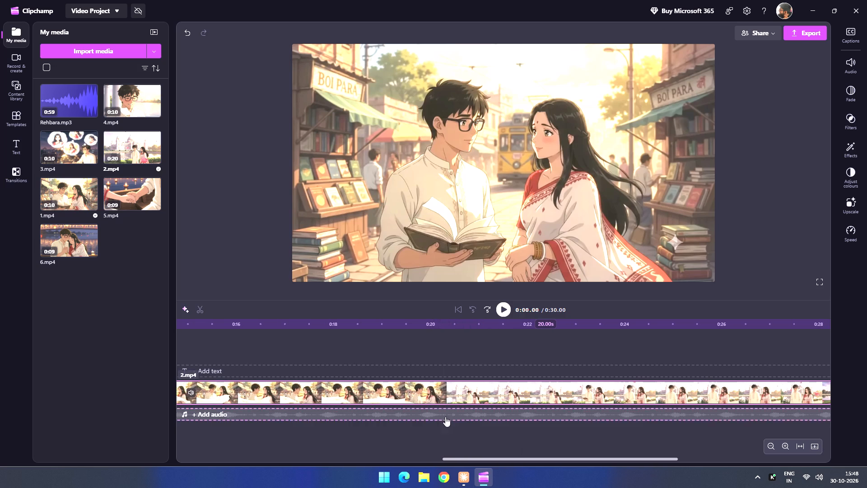
pyautogui.click(444, 347)
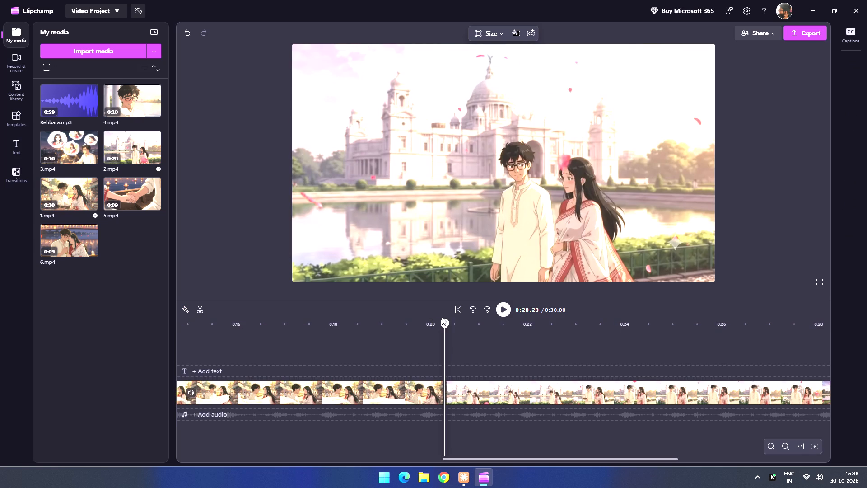
pyautogui.moveTo(443, 324); pyautogui.dragTo(428, 325)
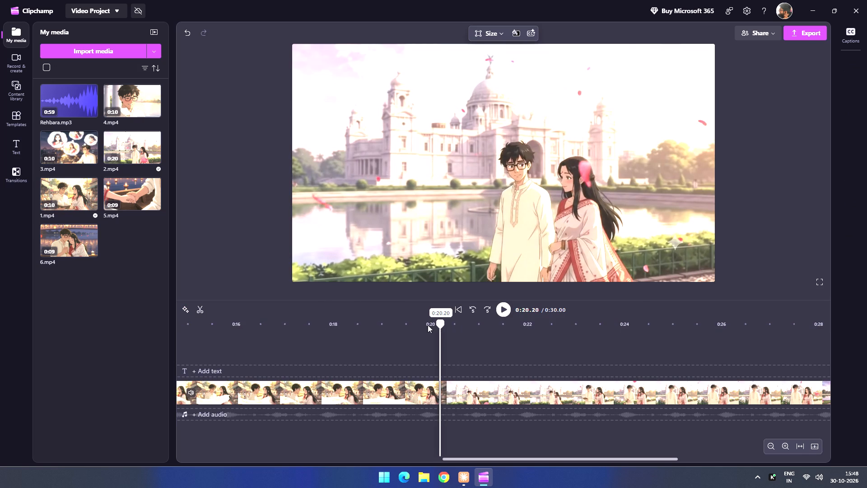
pyautogui.moveTo(428, 325); pyautogui.dragTo(433, 325)
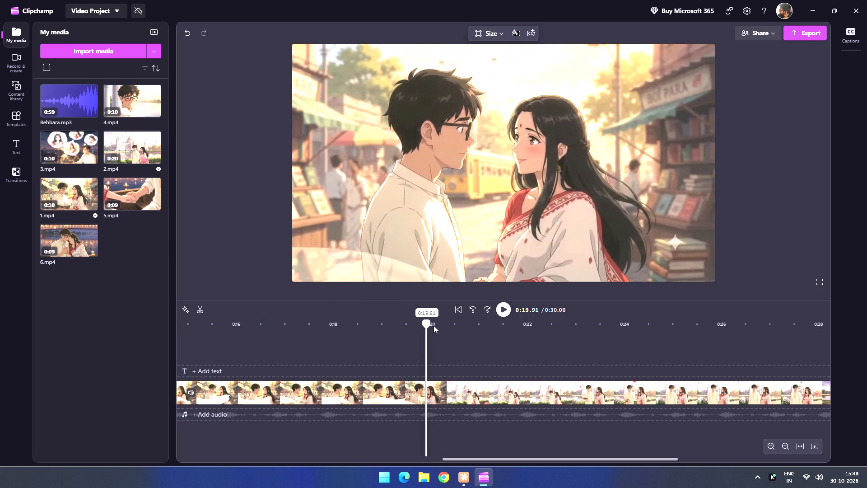
pyautogui.moveTo(433, 325); pyautogui.dragTo(431, 325)
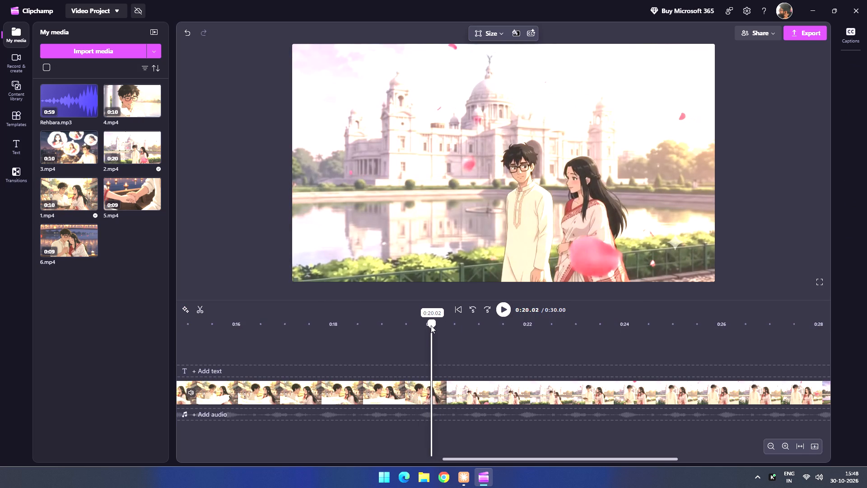
pyautogui.moveTo(431, 325); pyautogui.dragTo(426, 325)
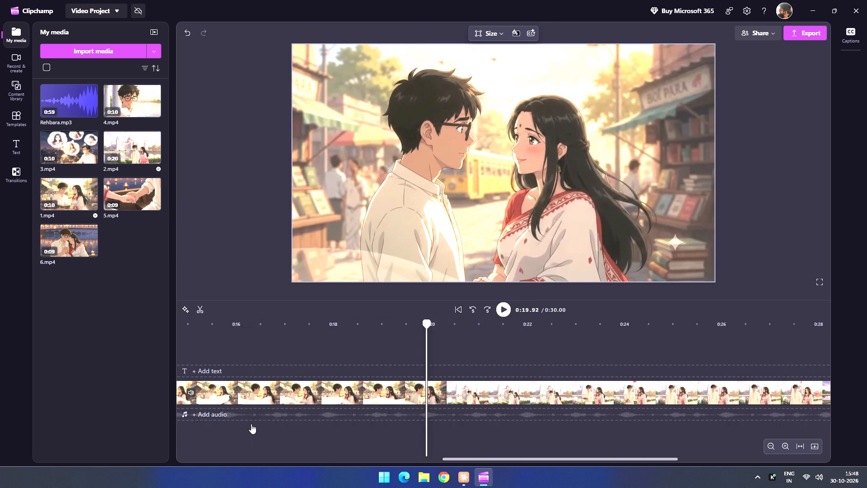
pyautogui.click(199, 313)
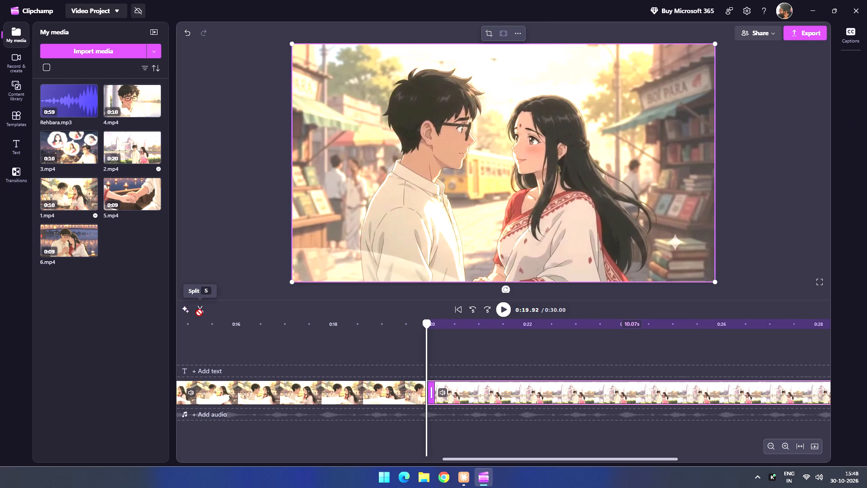
# Delete the first part of the split 2.mp4 clip, containing the bookstall scene.
pyautogui.click(340, 392)
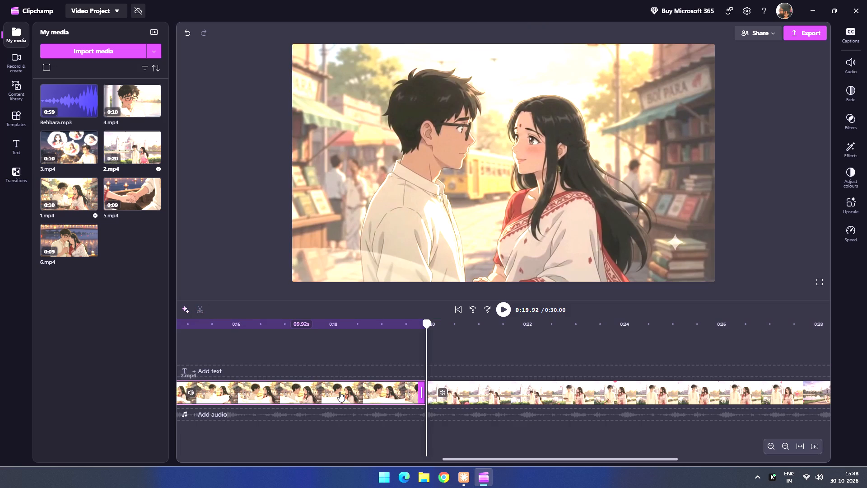
pyautogui.press('Delete')
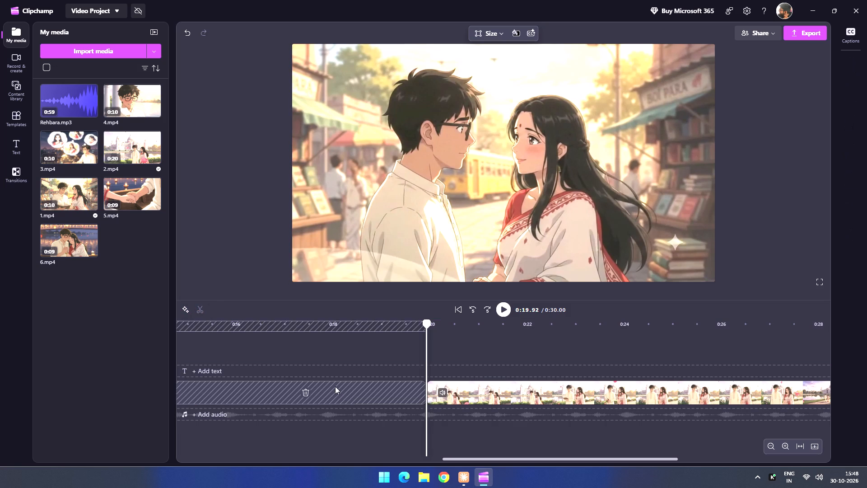
# Move the remaining 2.mp4 lakeside clip back along the video track so it starts at 0:10, directly after 1.mp4.
pyautogui.moveTo(516, 395); pyautogui.dragTo(245, 394)
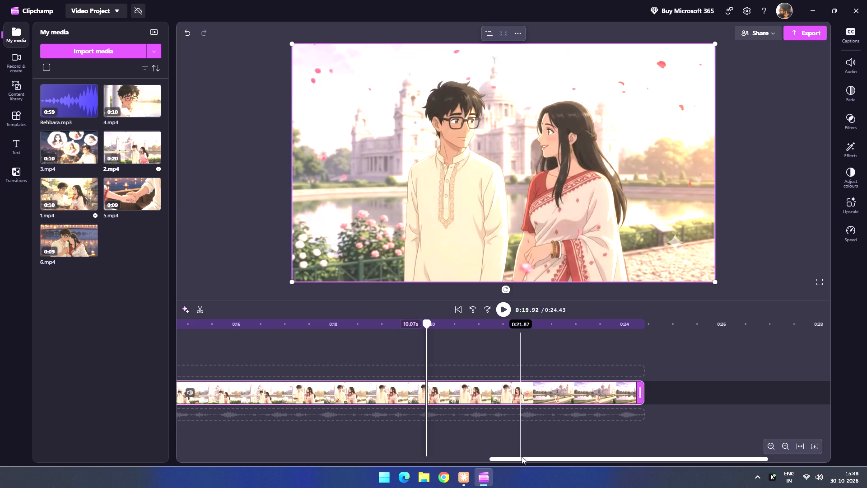
pyautogui.moveTo(522, 457); pyautogui.dragTo(345, 455)
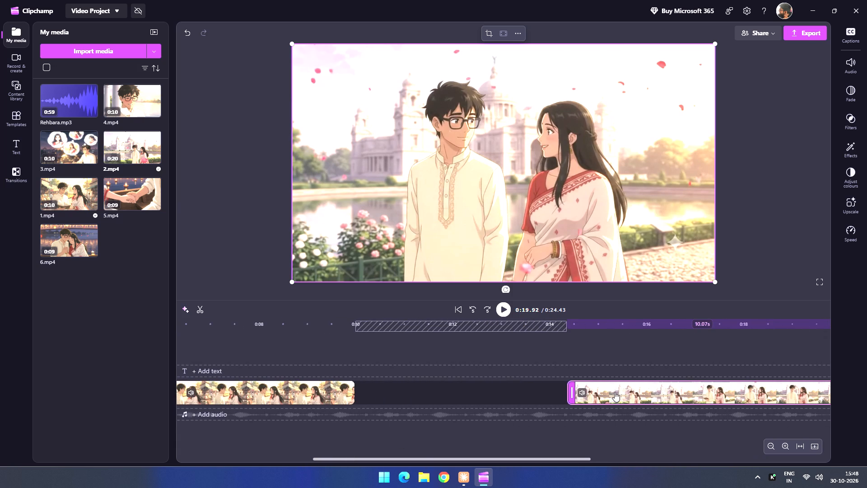
pyautogui.moveTo(615, 392); pyautogui.dragTo(367, 389)
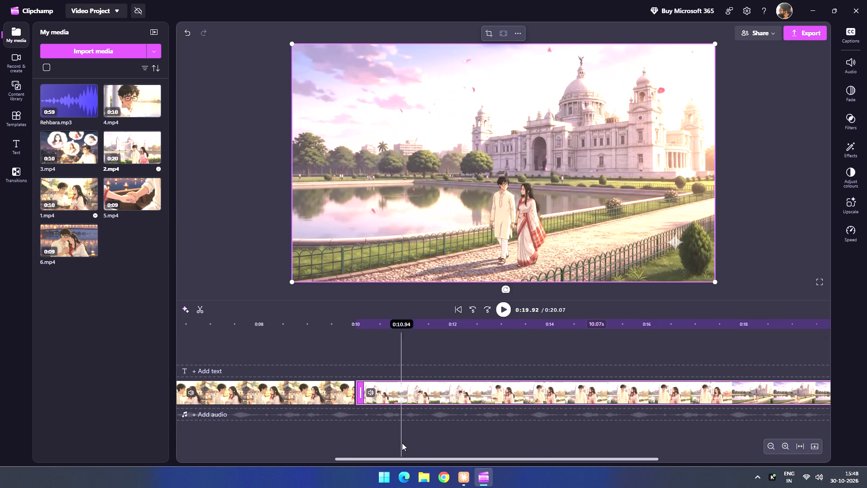
# Check the join between 1.mp4 and the trimmed 2.mp4, playing the video from 0:00 through to its end.
pyautogui.click(443, 440)
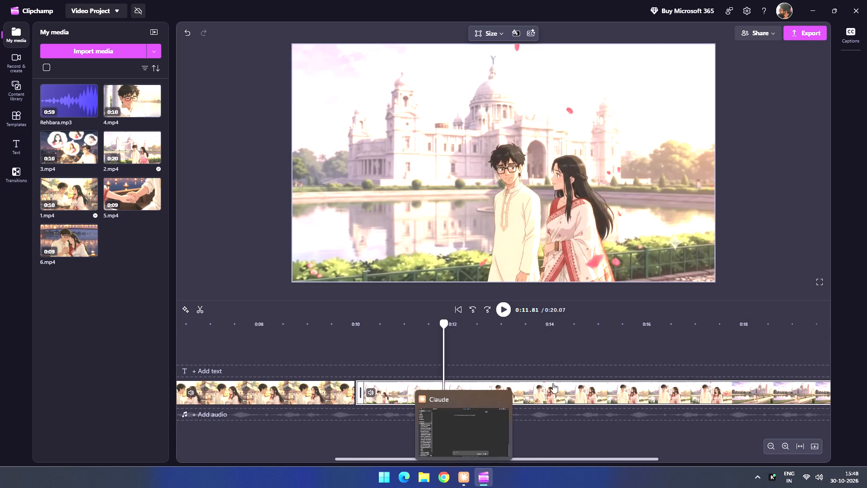
pyautogui.click(563, 383)
pyautogui.moveTo(564, 393); pyautogui.dragTo(513, 394)
pyautogui.click(525, 436)
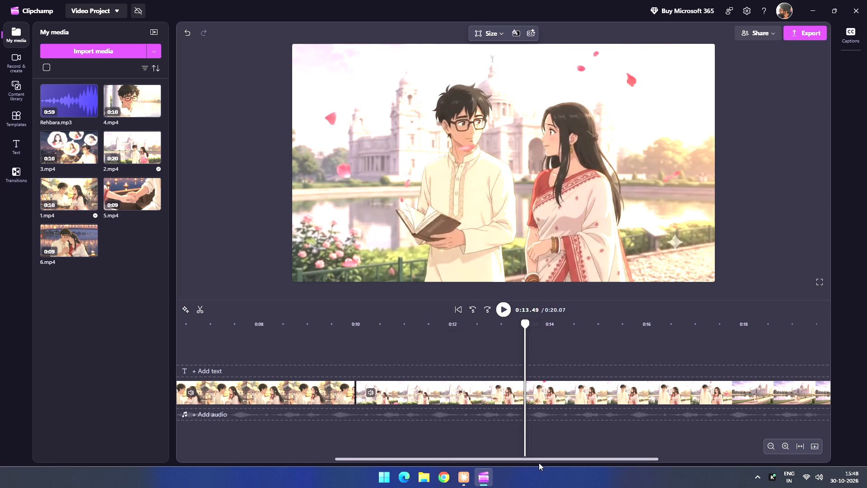
pyautogui.moveTo(541, 457); pyautogui.dragTo(281, 440)
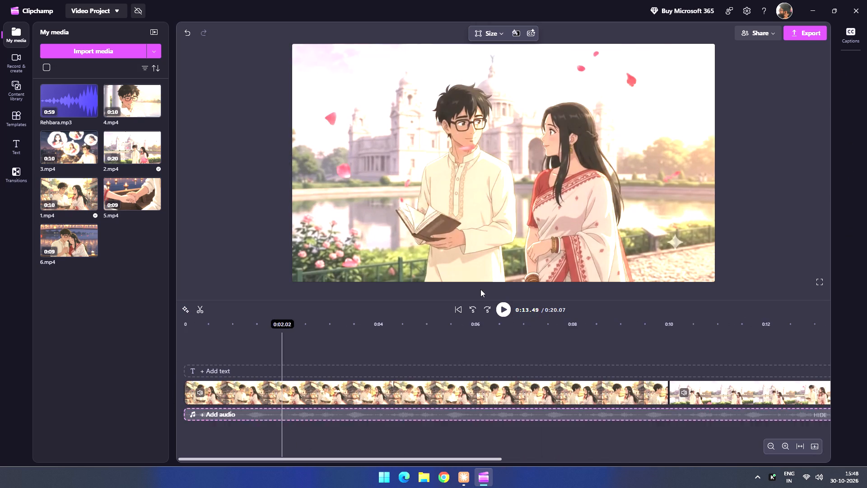
pyautogui.click(191, 319)
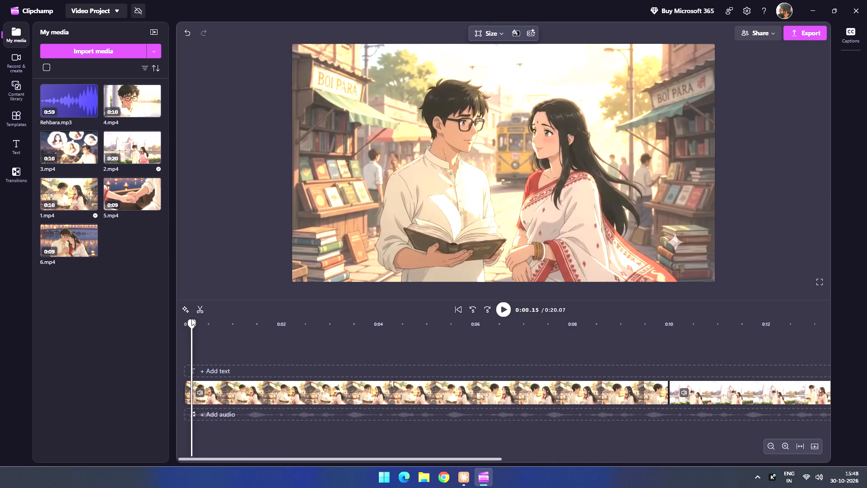
pyautogui.moveTo(191, 324); pyautogui.dragTo(167, 320)
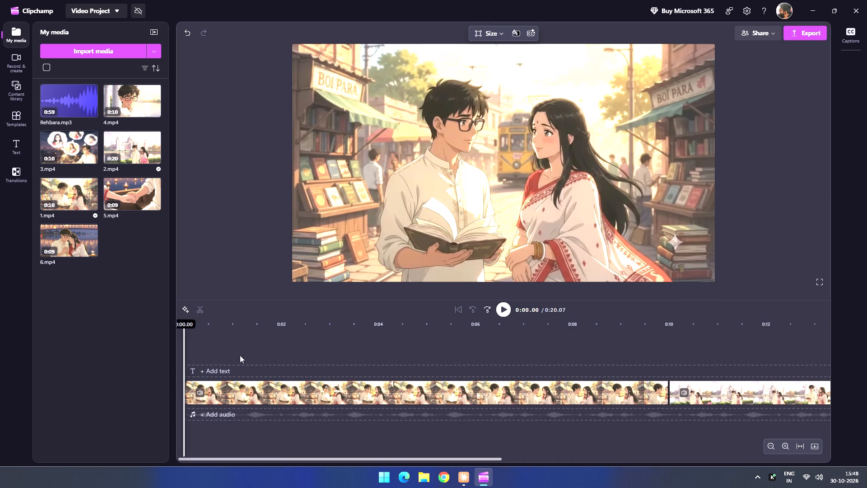
pyautogui.click(507, 311)
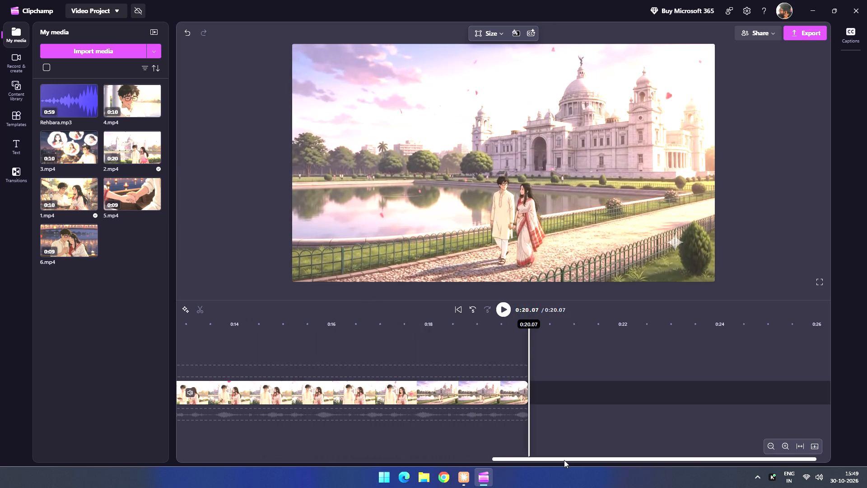
# Add a transition between the 1.mp4 and 2.mp4 clips and play the video across it.
pyautogui.moveTo(564, 460); pyautogui.dragTo(209, 409)
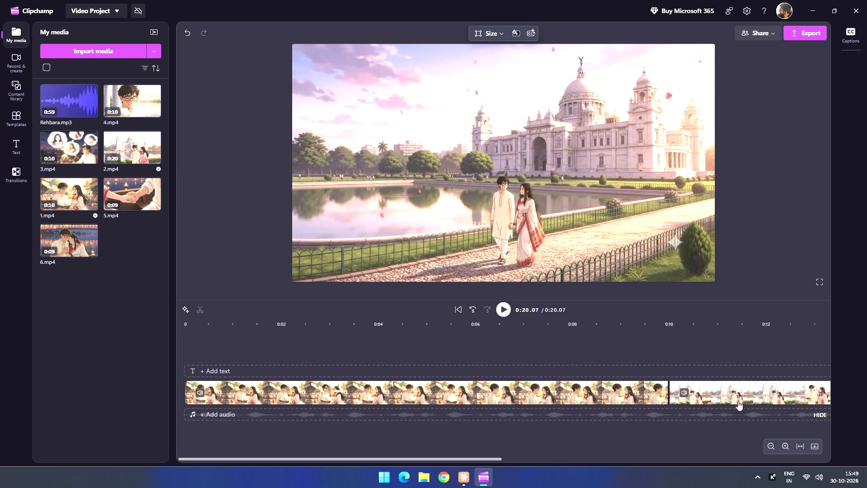
pyautogui.click(749, 398)
pyautogui.moveTo(672, 394); pyautogui.dragTo(661, 394)
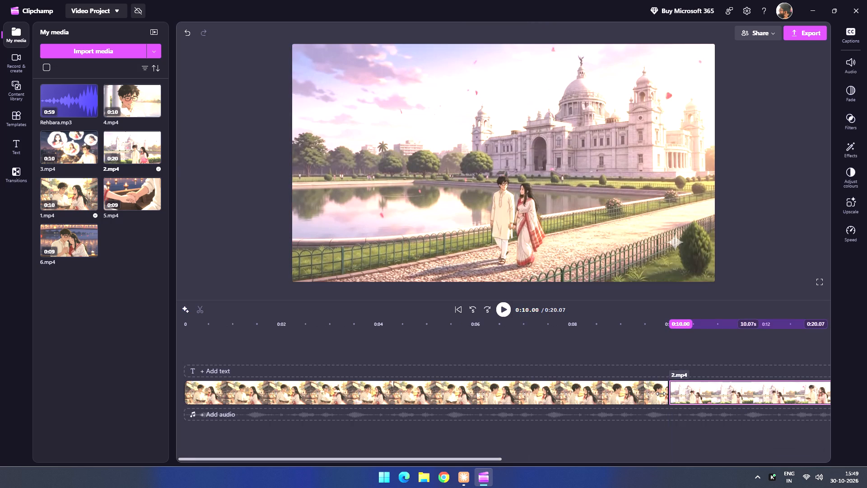
pyautogui.moveTo(661, 394); pyautogui.dragTo(657, 394)
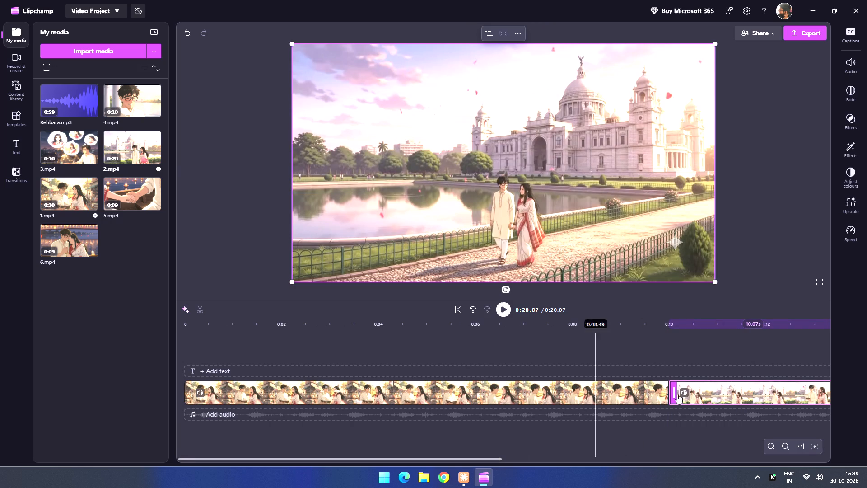
pyautogui.click(656, 390)
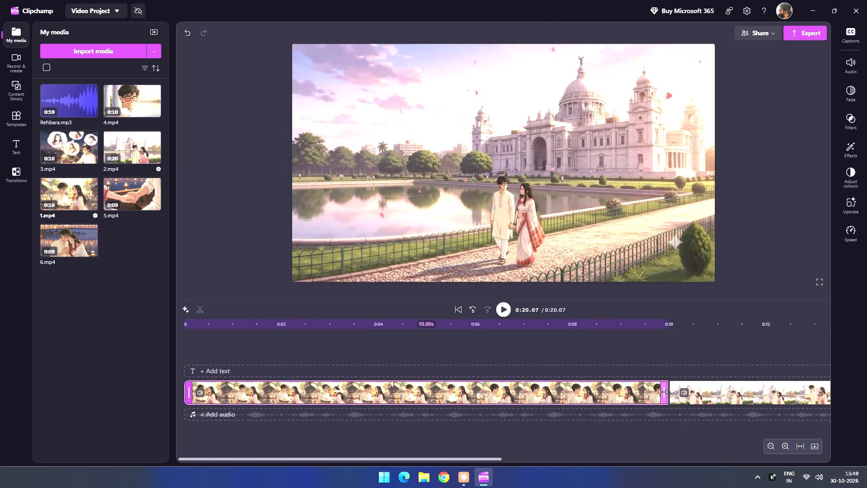
pyautogui.click(671, 392)
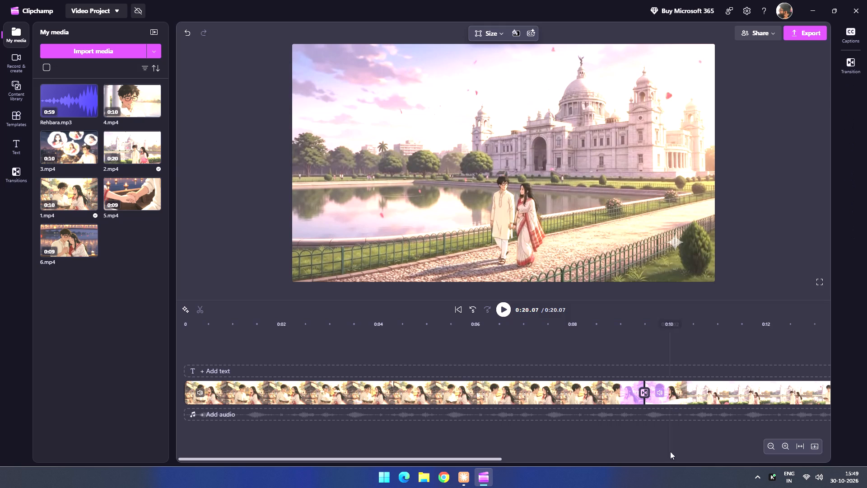
pyautogui.click(612, 354)
pyautogui.click(505, 314)
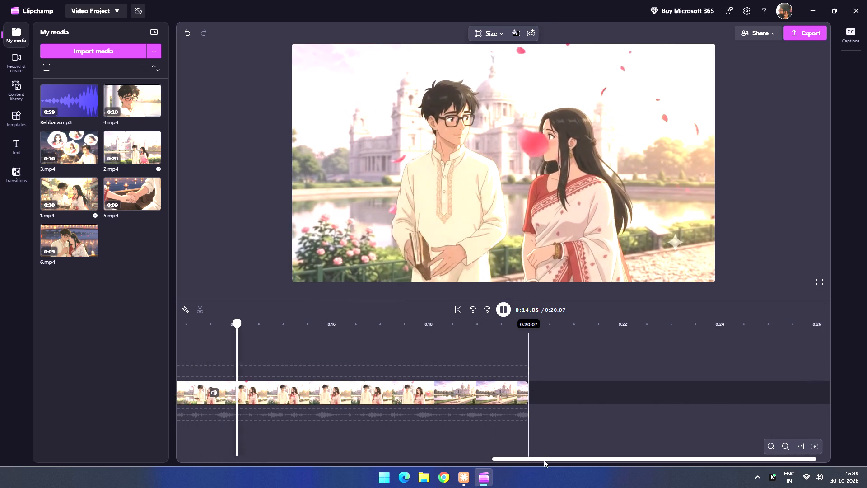
pyautogui.moveTo(544, 460); pyautogui.dragTo(497, 462)
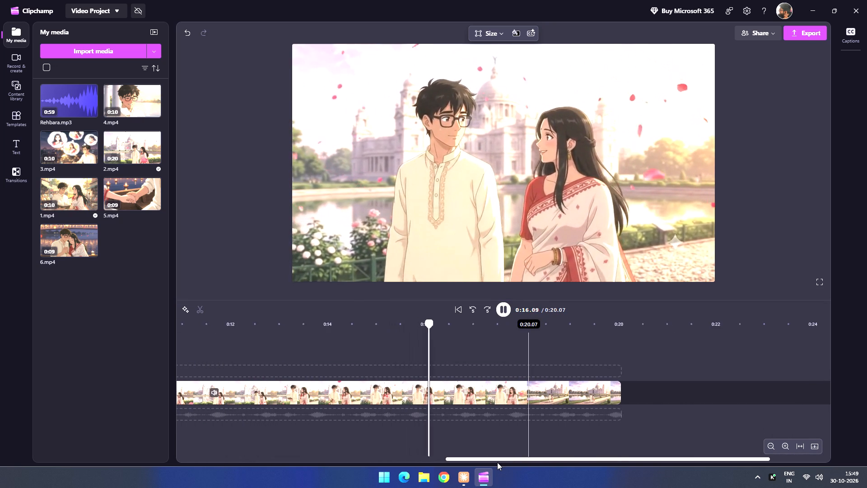
pyautogui.moveTo(497, 462); pyautogui.dragTo(415, 457)
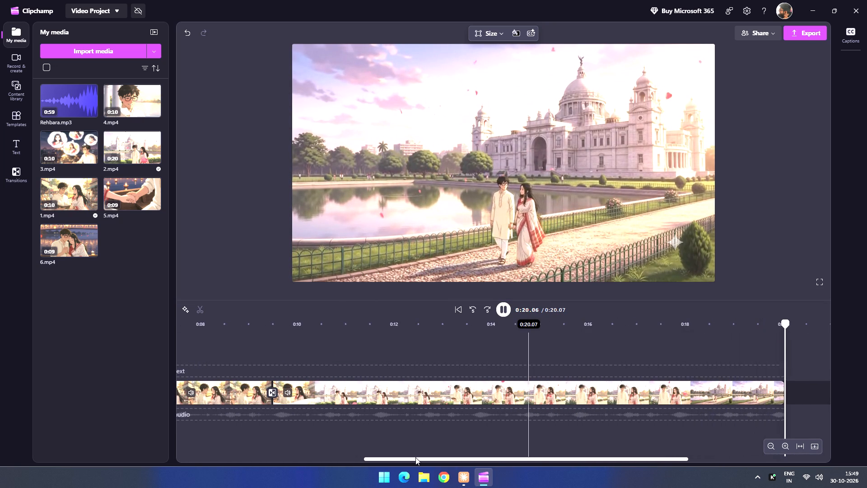
# Add the 3.mp4 clip to the video track directly after the end of 2.mp4.
pyautogui.moveTo(415, 457); pyautogui.dragTo(688, 474)
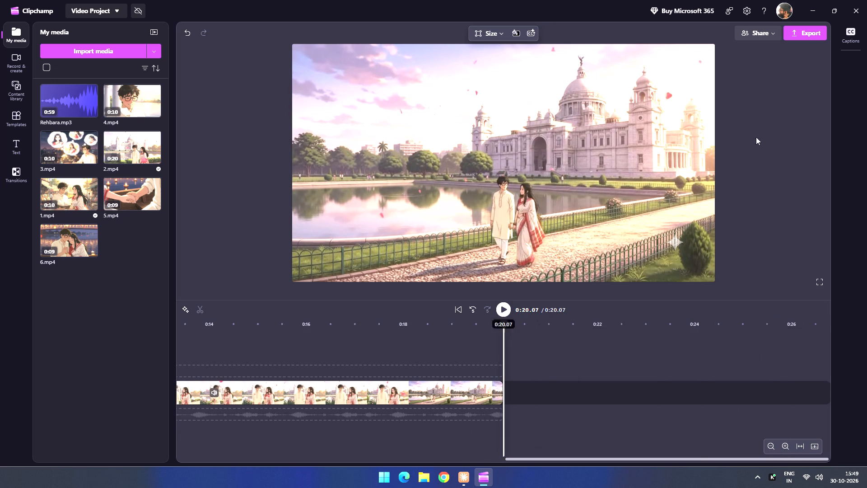
pyautogui.moveTo(78, 148); pyautogui.dragTo(639, 310)
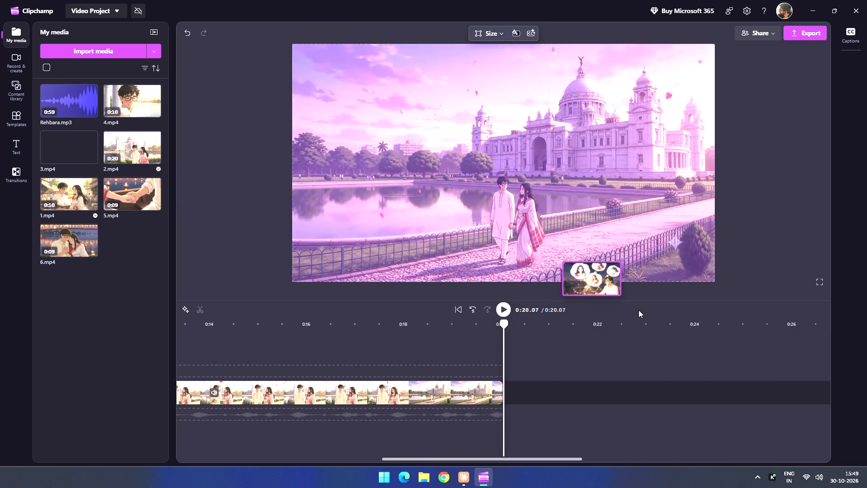
pyautogui.moveTo(639, 310); pyautogui.dragTo(541, 386)
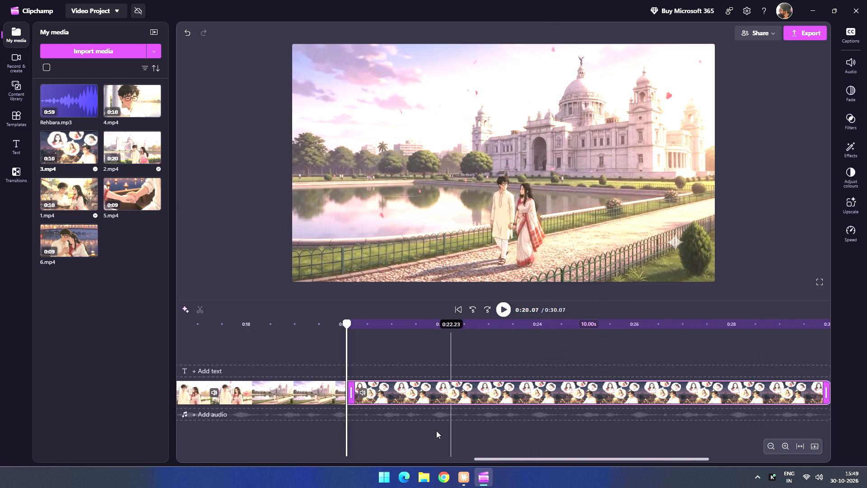
# Add a transition between the 2.mp4 and 3.mp4 clips on the video track.
pyautogui.click(435, 431)
pyautogui.click(345, 391)
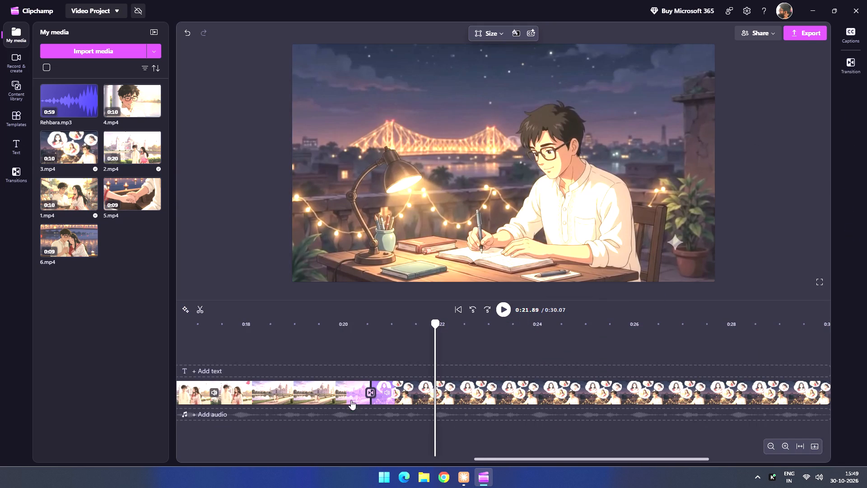
# Add the 4.mp4 clip to the video track directly after the end of 3.mp4.
pyautogui.moveTo(500, 459); pyautogui.dragTo(659, 462)
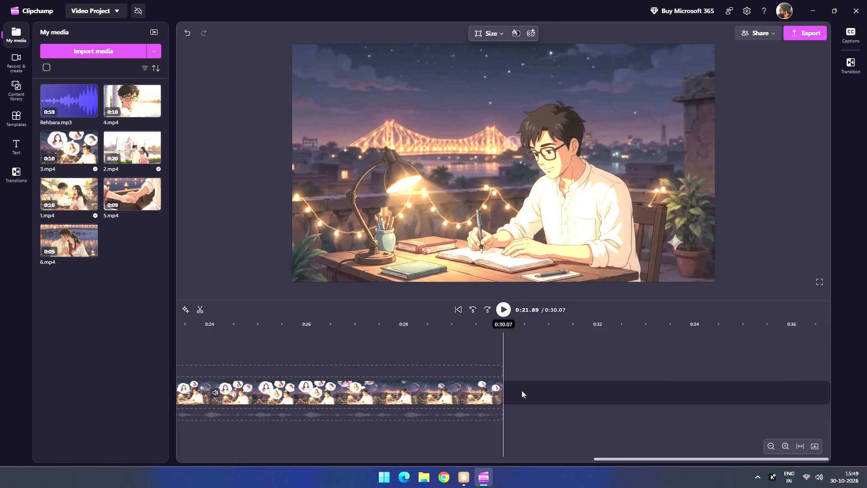
pyautogui.click(520, 387)
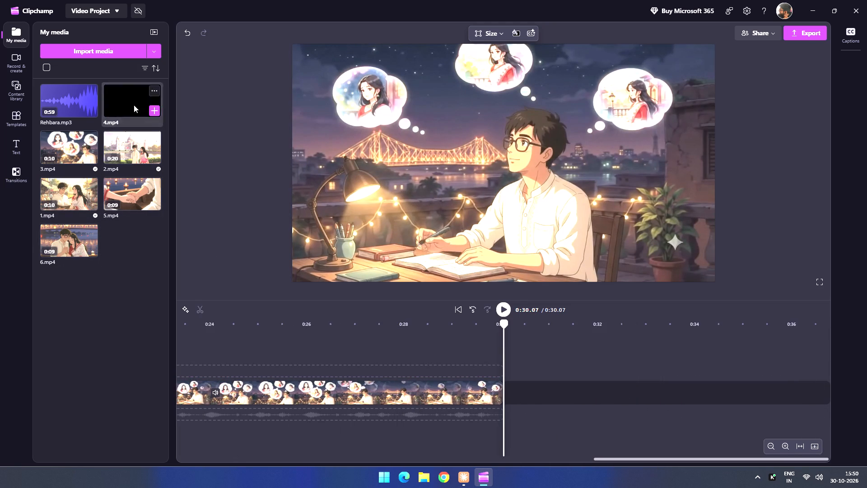
pyautogui.moveTo(127, 100); pyautogui.dragTo(545, 386)
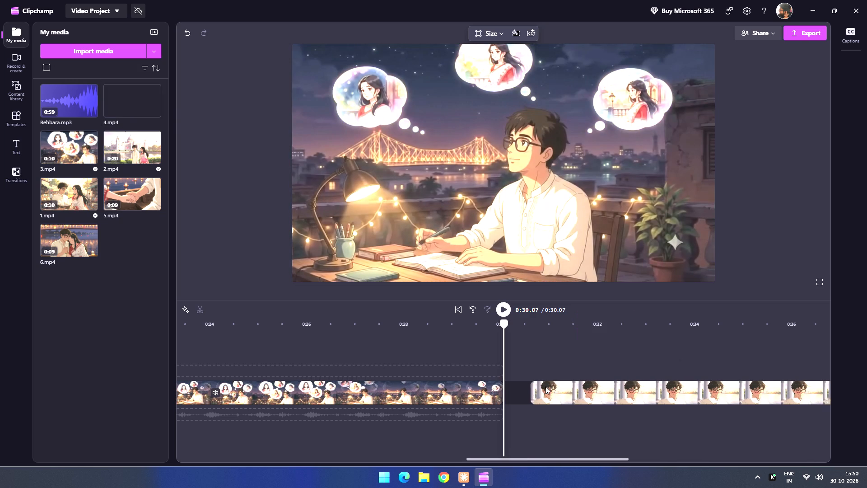
pyautogui.moveTo(545, 386); pyautogui.dragTo(524, 389)
# Add a transition between the 3.mp4 and 4.mp4 clips on the video track.
pyautogui.click(529, 441)
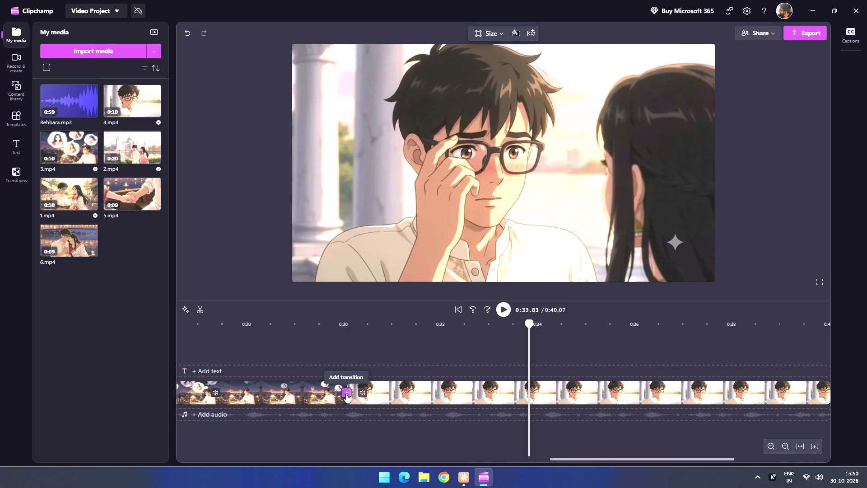
pyautogui.click(346, 393)
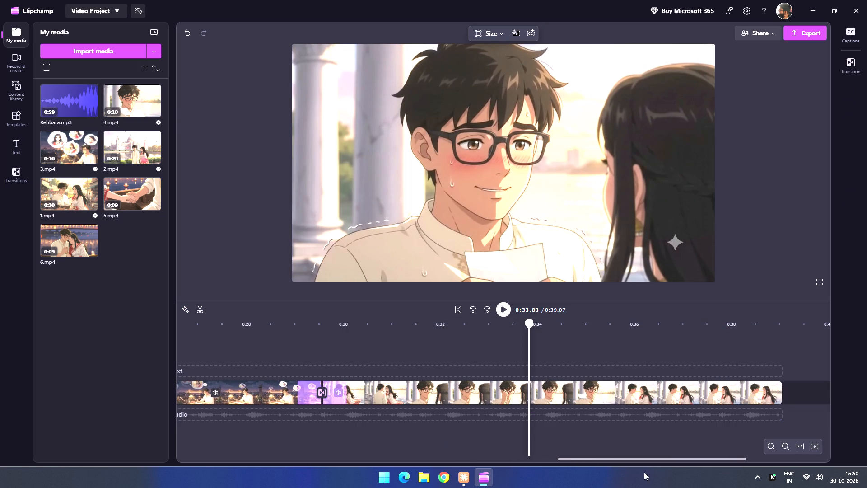
# Add the 5.mp4 clip to the video track directly after the end of 4.mp4.
pyautogui.moveTo(641, 459); pyautogui.dragTo(753, 452)
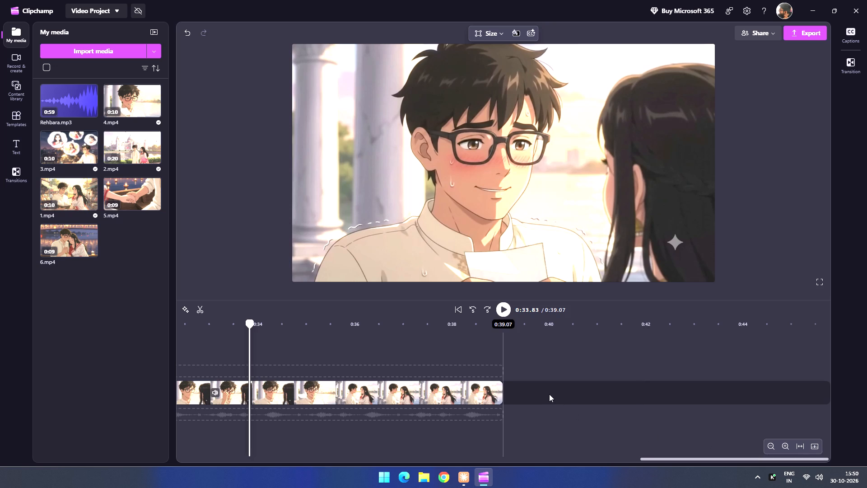
pyautogui.click(549, 394)
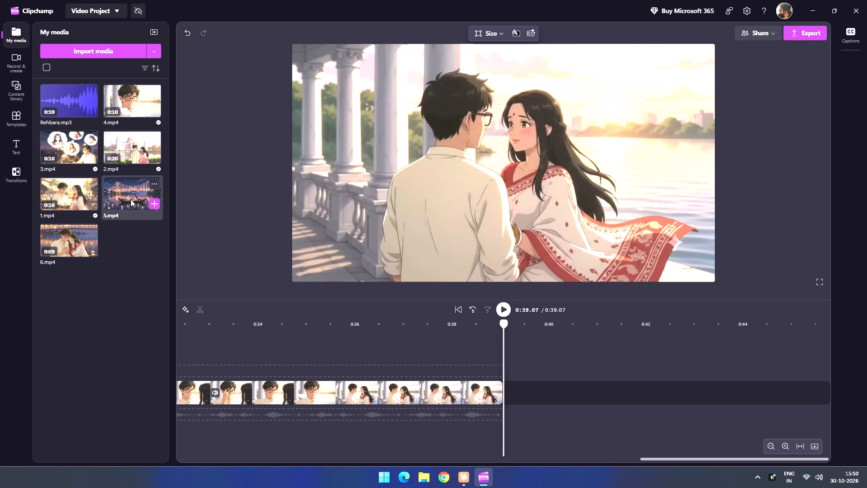
pyautogui.moveTo(130, 192); pyautogui.dragTo(545, 391)
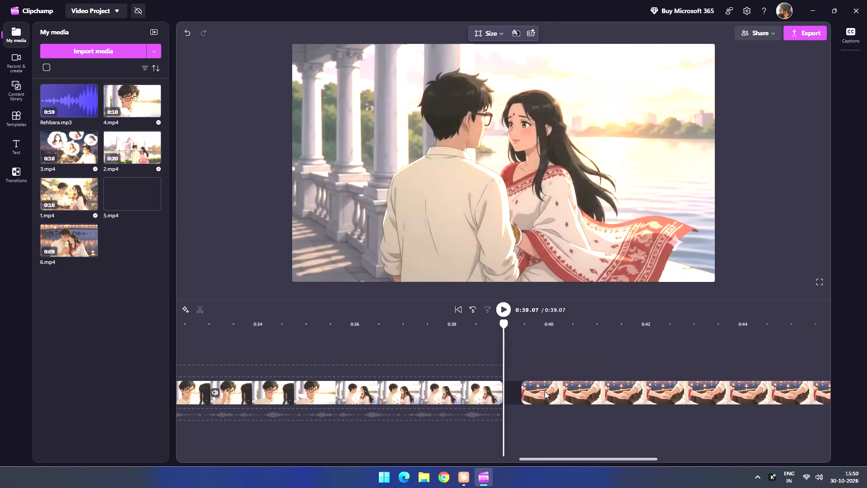
pyautogui.moveTo(545, 391); pyautogui.dragTo(524, 392)
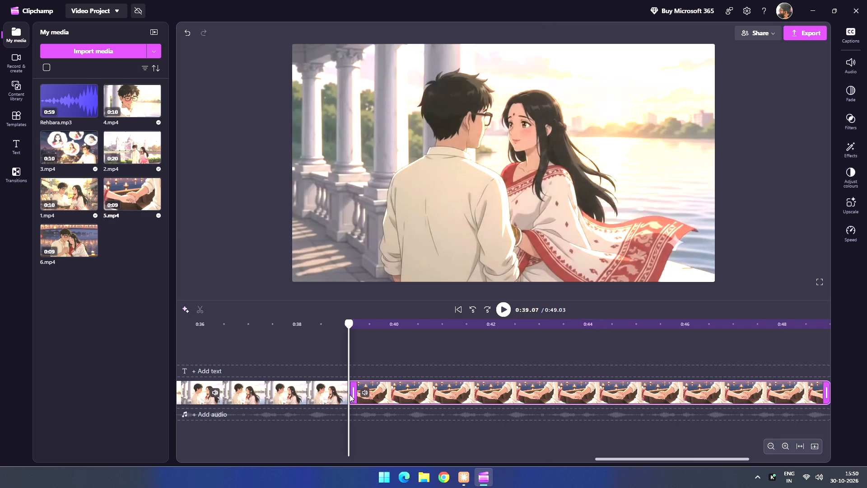
# Add a transition between the 4.mp4 and 5.mp4 clips on the video track.
pyautogui.click(346, 394)
pyautogui.click(379, 429)
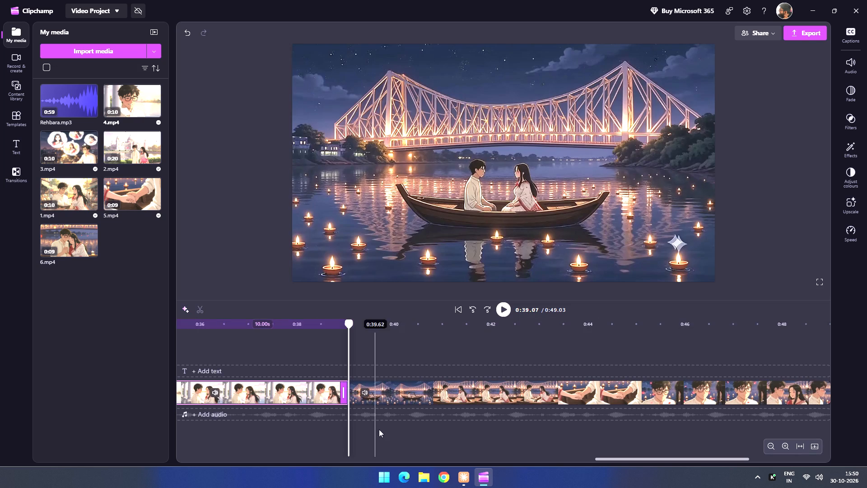
pyautogui.click(348, 393)
# Add the 6.mp4 clip to the video track directly after the end of 5.mp4.
pyautogui.moveTo(648, 459); pyautogui.dragTo(728, 455)
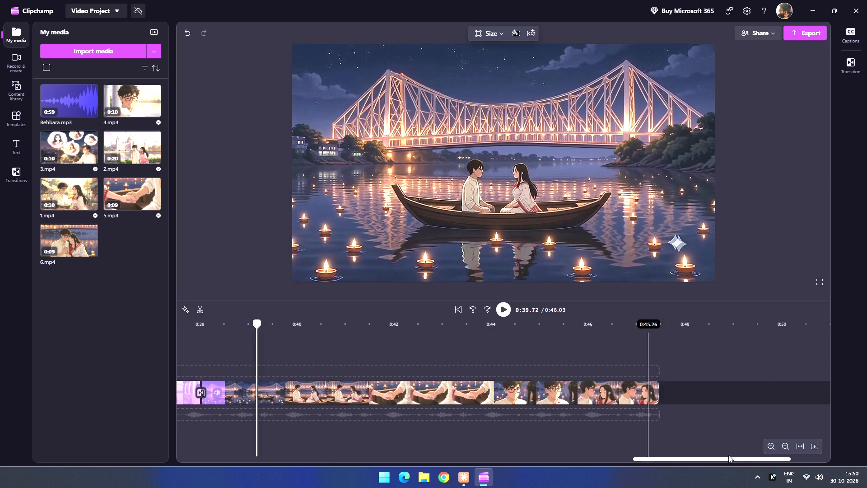
pyautogui.moveTo(728, 455); pyautogui.dragTo(770, 446)
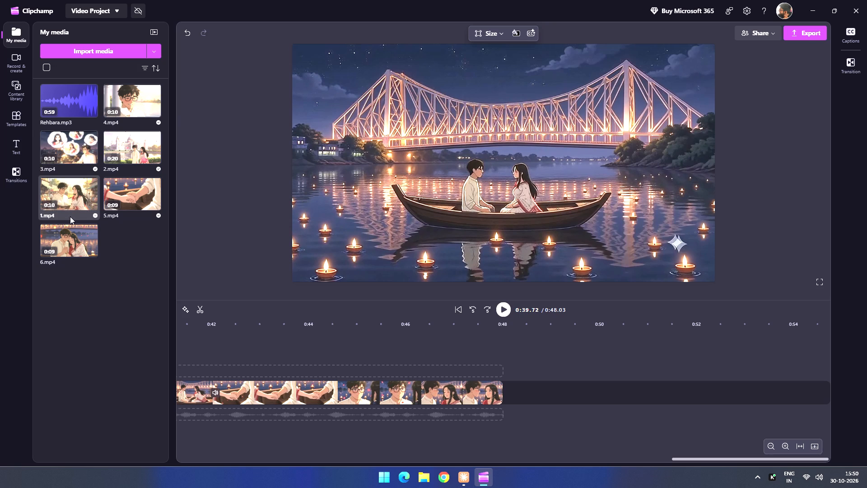
pyautogui.moveTo(68, 244); pyautogui.dragTo(89, 247)
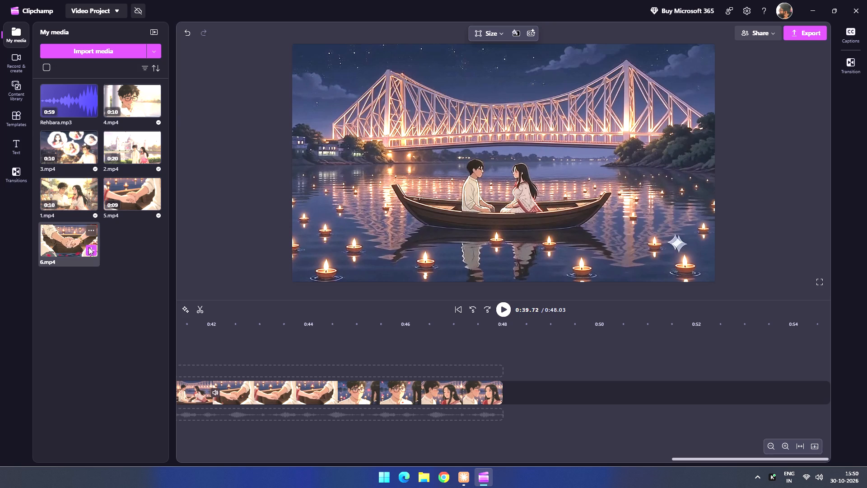
pyautogui.moveTo(89, 247); pyautogui.dragTo(530, 398)
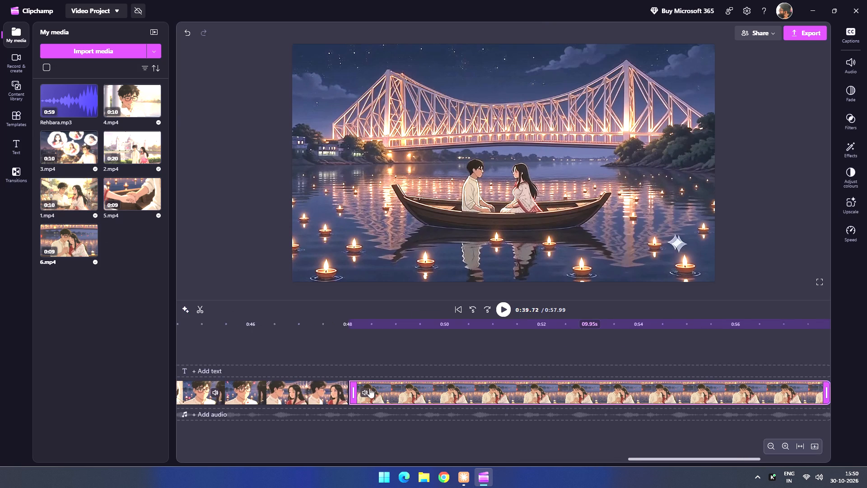
# Add a transition between the 5.mp4 and 6.mp4 clips on the video track.
pyautogui.click(351, 391)
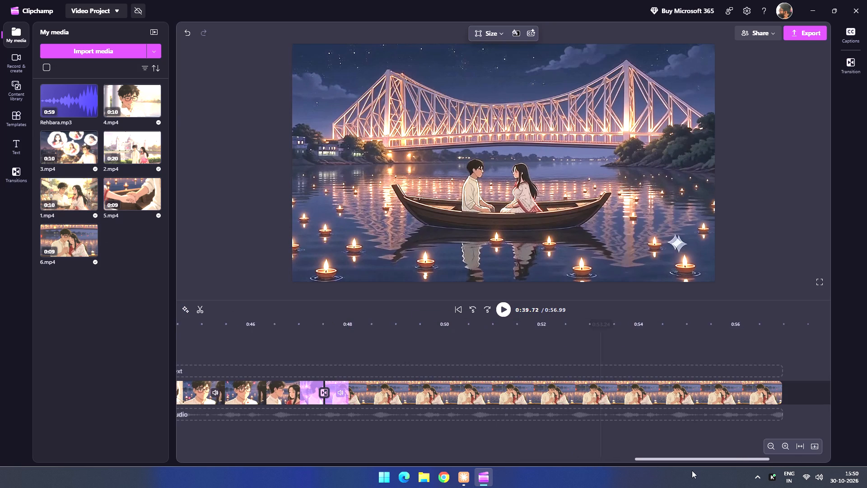
# Add the Rehbara.mp3 track to the audio track, starting at the very beginning of the timeline.
pyautogui.moveTo(694, 457); pyautogui.dragTo(306, 385)
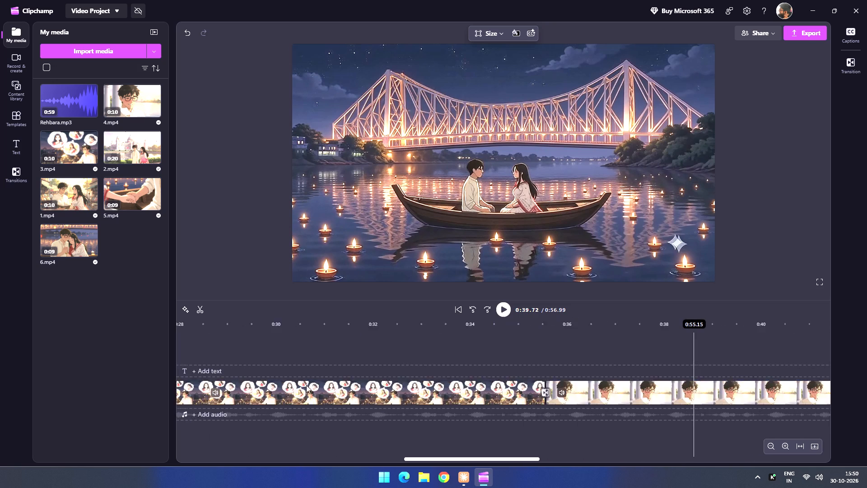
pyautogui.moveTo(306, 385); pyautogui.dragTo(211, 366)
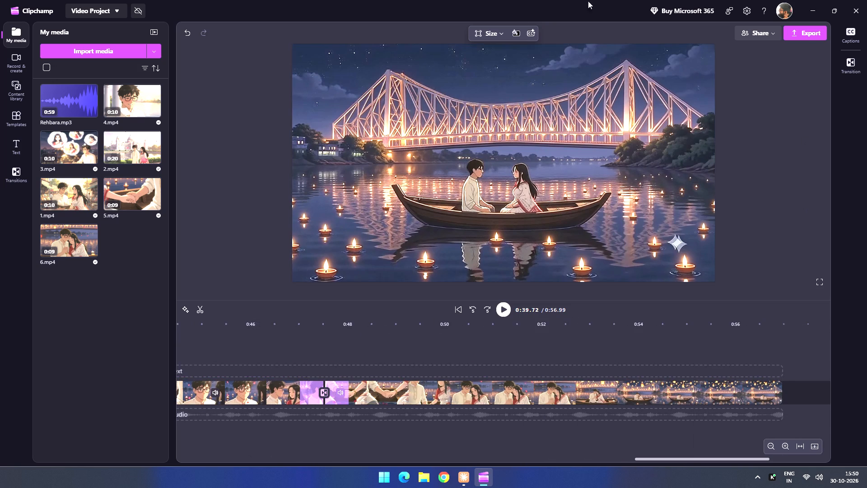
pyautogui.moveTo(662, 457); pyautogui.dragTo(601, 465)
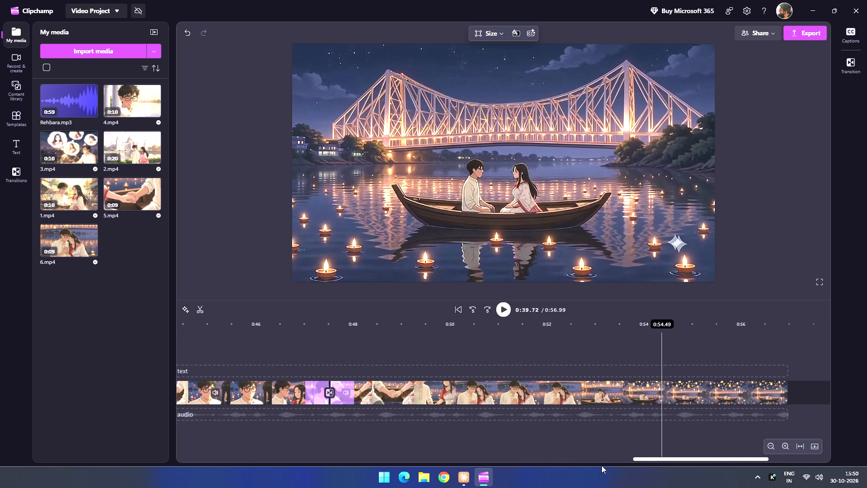
pyautogui.moveTo(601, 465); pyautogui.dragTo(155, 404)
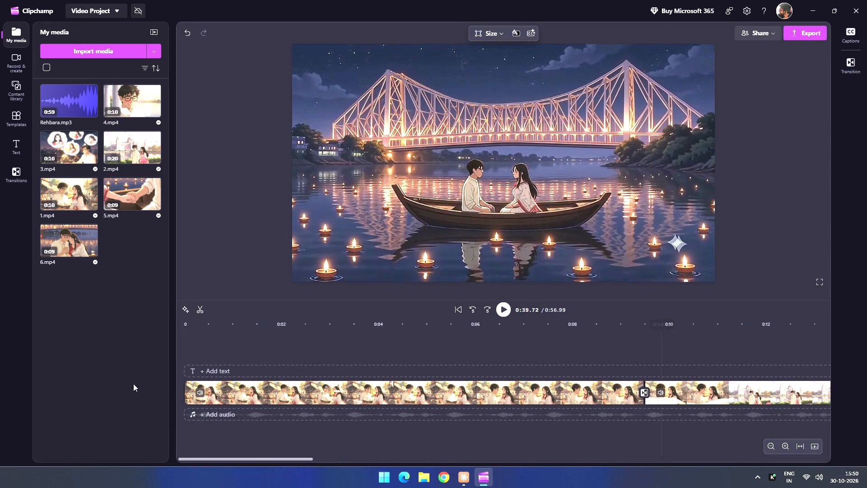
pyautogui.moveTo(61, 96); pyautogui.dragTo(219, 413)
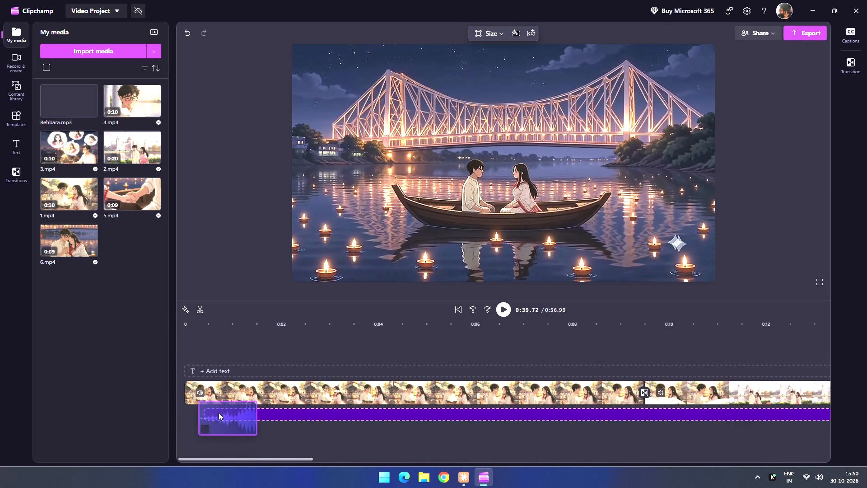
pyautogui.moveTo(219, 413); pyautogui.dragTo(185, 409)
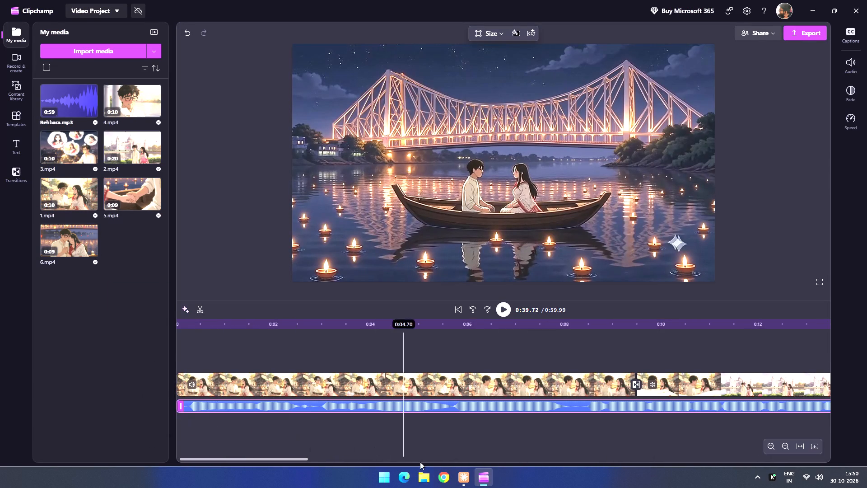
# Mute the 1.mp4 clip's own sound and place the playhead at the start of the timeline.
pyautogui.moveTo(236, 457); pyautogui.dragTo(203, 456)
pyautogui.click(199, 383)
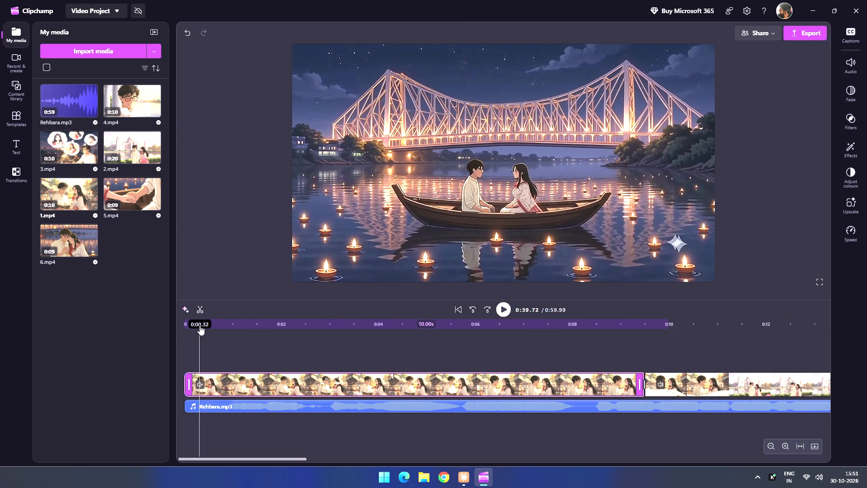
pyautogui.click(186, 324)
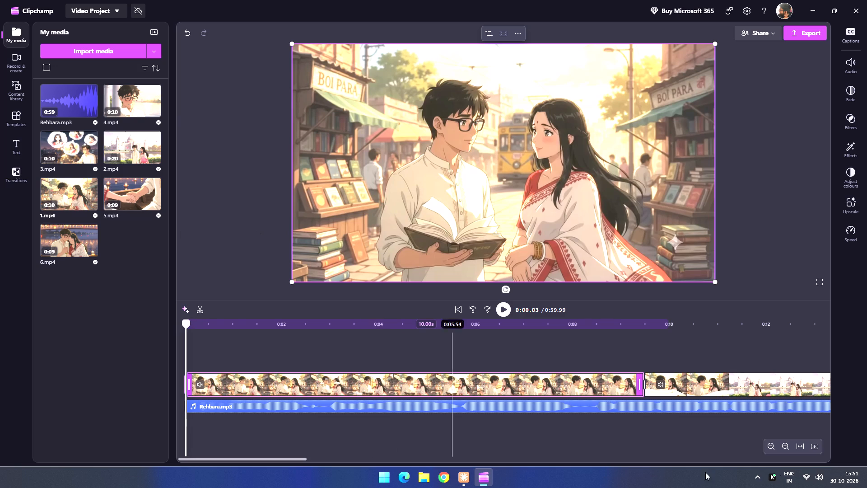
# Connect the SMOOTH Bluetooth audio device to the computer through the Windows quick settings.
pyautogui.click(817, 481)
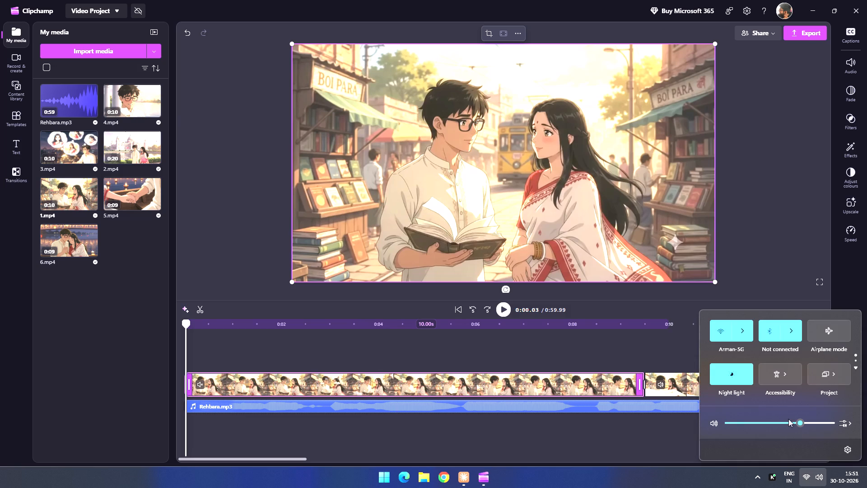
pyautogui.click(792, 335)
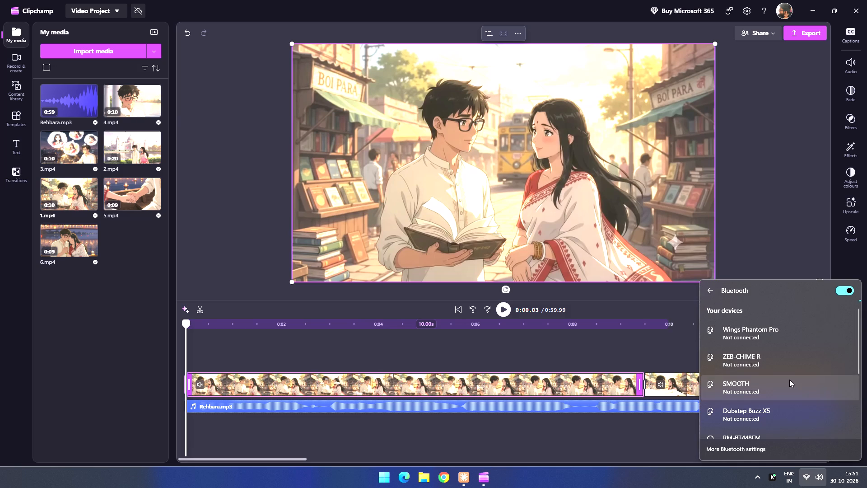
pyautogui.click(789, 386)
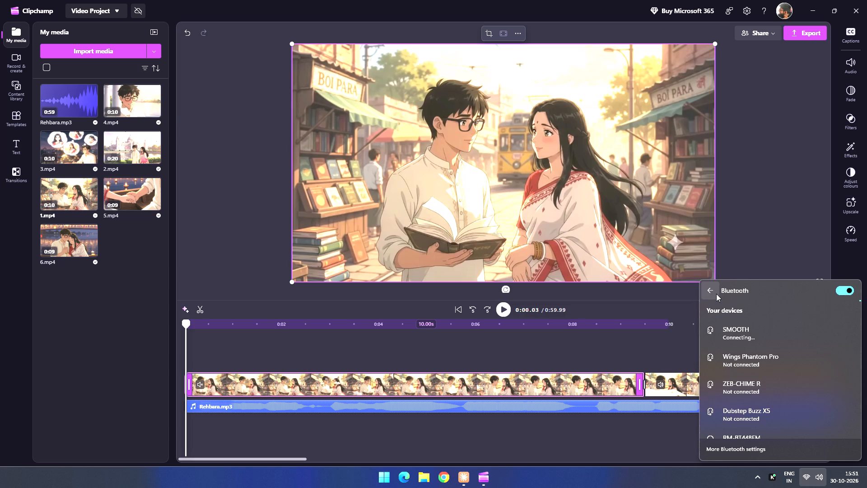
pyautogui.click(716, 294)
pyautogui.click(803, 282)
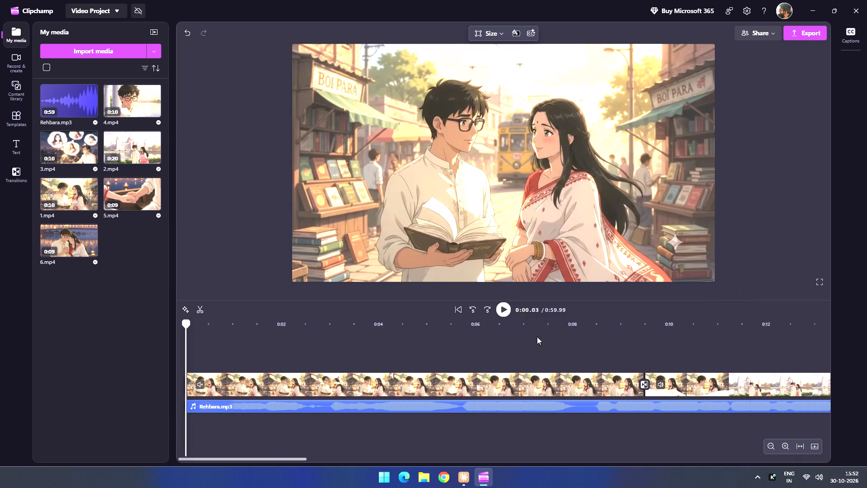
# Play the video preview from the start of the timeline.
pyautogui.click(505, 313)
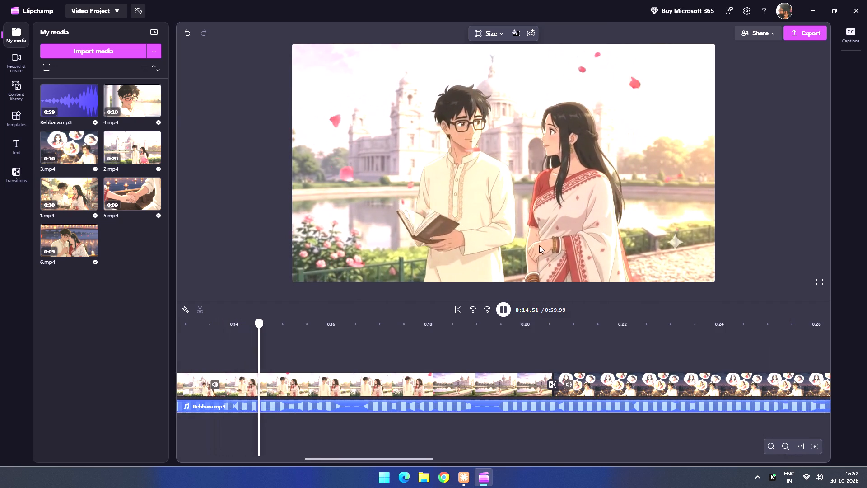
# Mute the original sound of the 2.mp4, 3.mp4, 4.mp4, 5.mp4 and 6.mp4 clips on the video track.
pyautogui.click(214, 384)
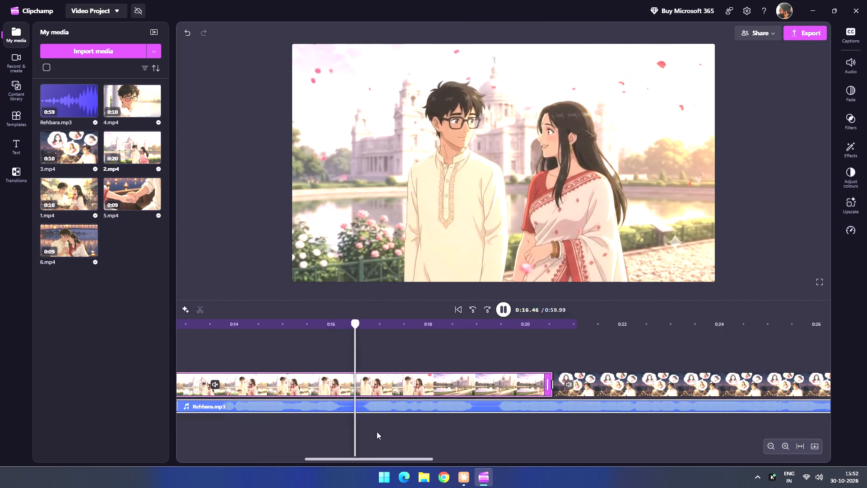
pyautogui.click(569, 384)
pyautogui.moveTo(399, 458); pyautogui.dragTo(523, 455)
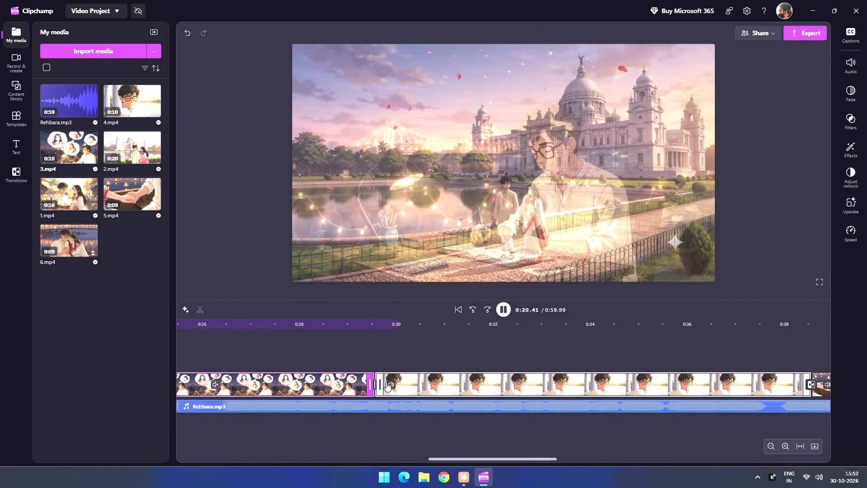
pyautogui.click(389, 385)
pyautogui.moveTo(468, 460); pyautogui.dragTo(543, 461)
pyautogui.click(455, 385)
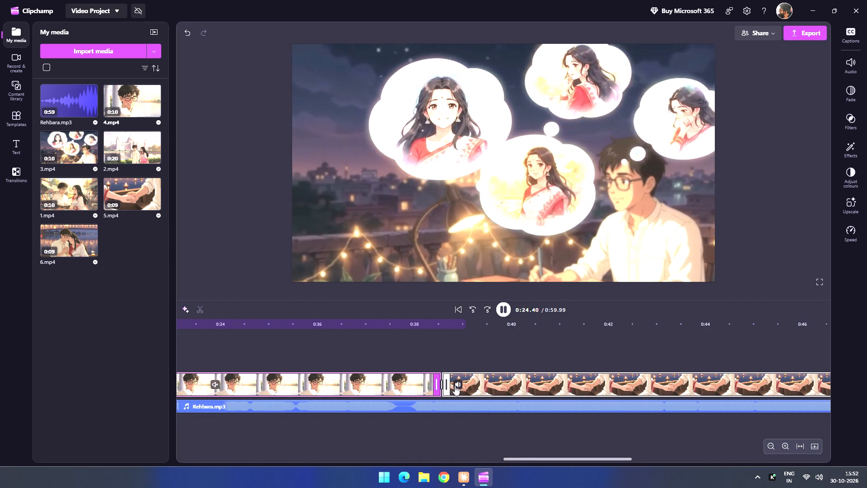
pyautogui.moveTo(535, 458); pyautogui.dragTo(614, 462)
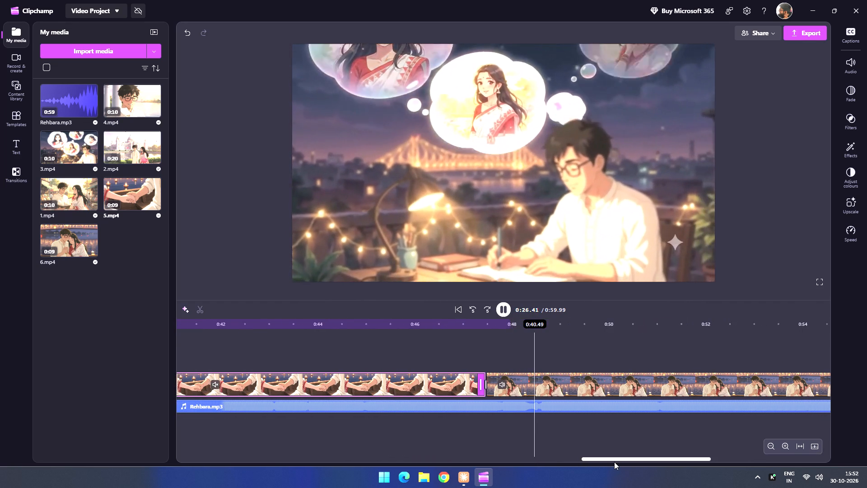
pyautogui.moveTo(614, 462); pyautogui.dragTo(615, 462)
pyautogui.click(491, 386)
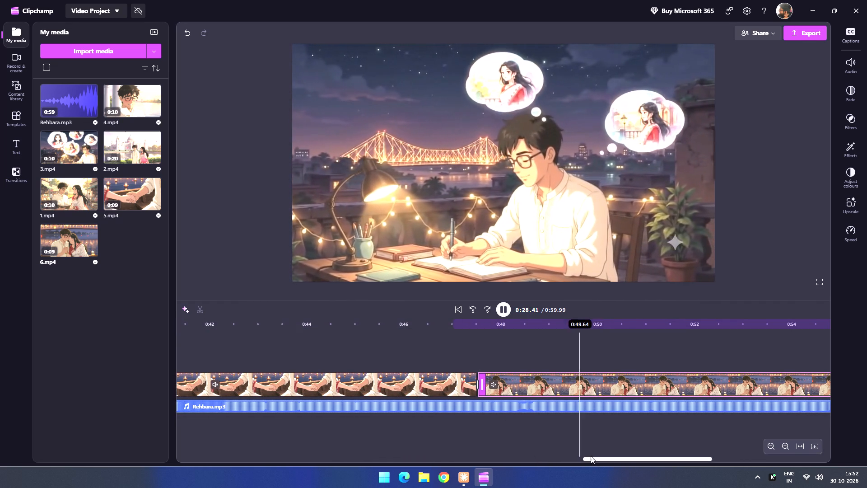
# Trim the end of Rehbara.mp3 to 56.99 s so it ends together with the 6.mp4 clip.
pyautogui.moveTo(596, 459); pyautogui.dragTo(664, 461)
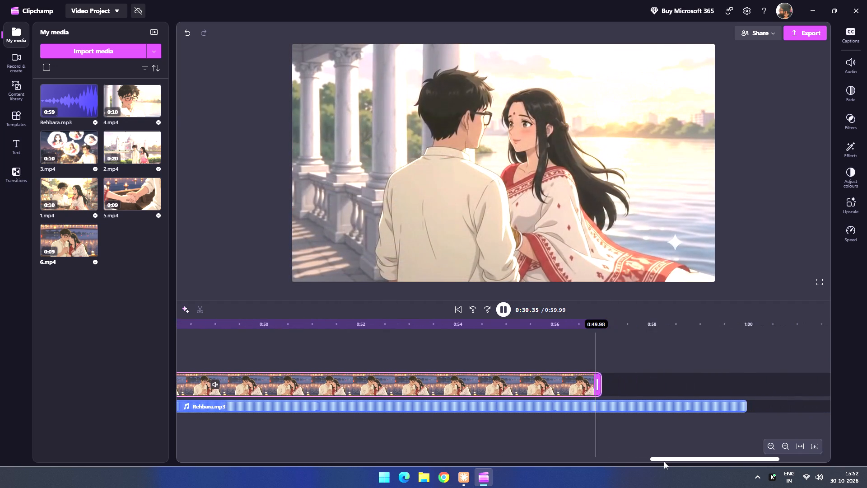
pyautogui.moveTo(664, 461); pyautogui.dragTo(690, 461)
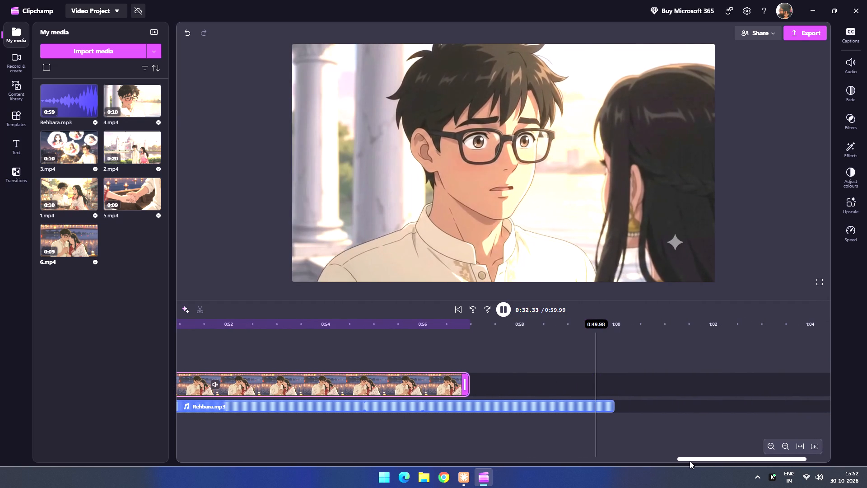
pyautogui.click(565, 401)
pyautogui.moveTo(613, 407); pyautogui.dragTo(489, 410)
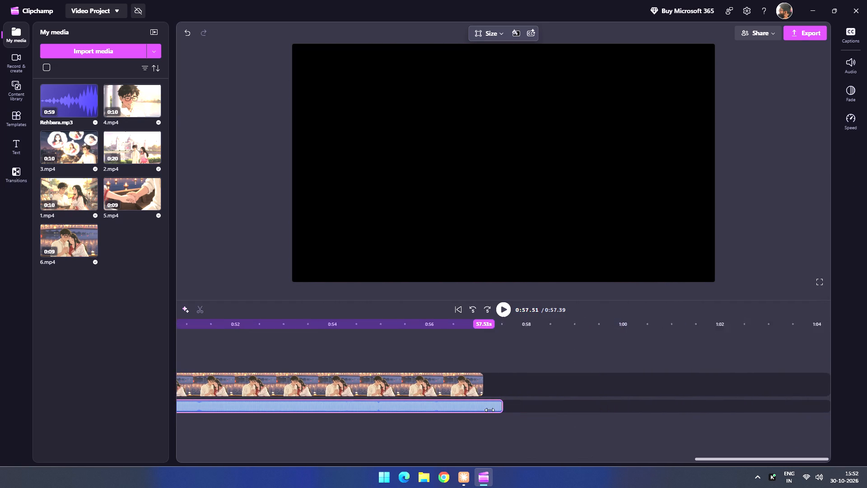
pyautogui.moveTo(489, 410); pyautogui.dragTo(504, 409)
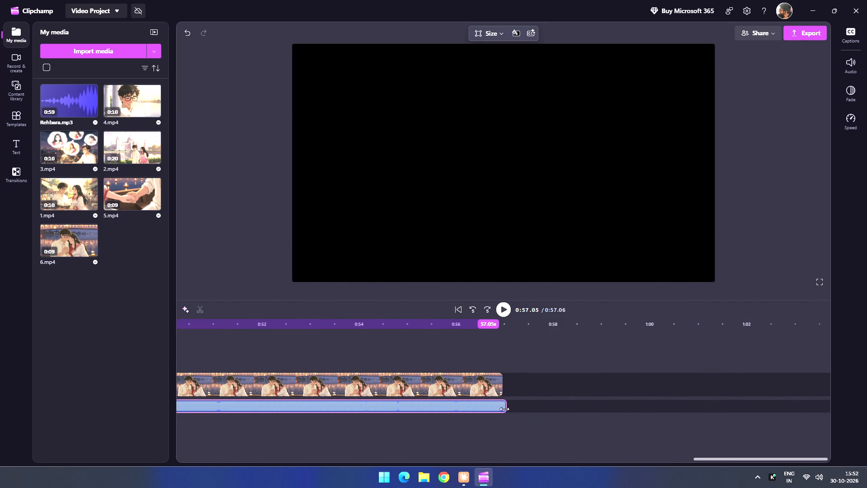
pyautogui.moveTo(504, 409); pyautogui.dragTo(502, 409)
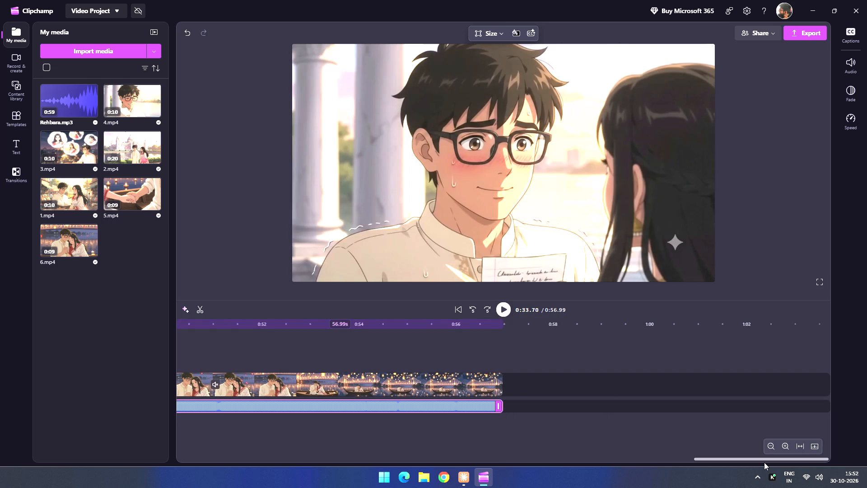
# Play the edited video from the beginning to review it with the Rehbara.mp3 soundtrack.
pyautogui.moveTo(763, 459); pyautogui.dragTo(177, 410)
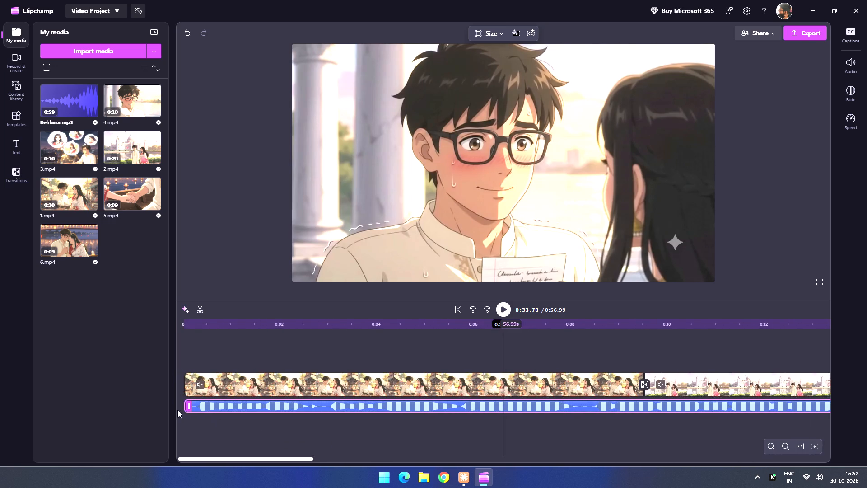
pyautogui.moveTo(177, 410); pyautogui.dragTo(157, 406)
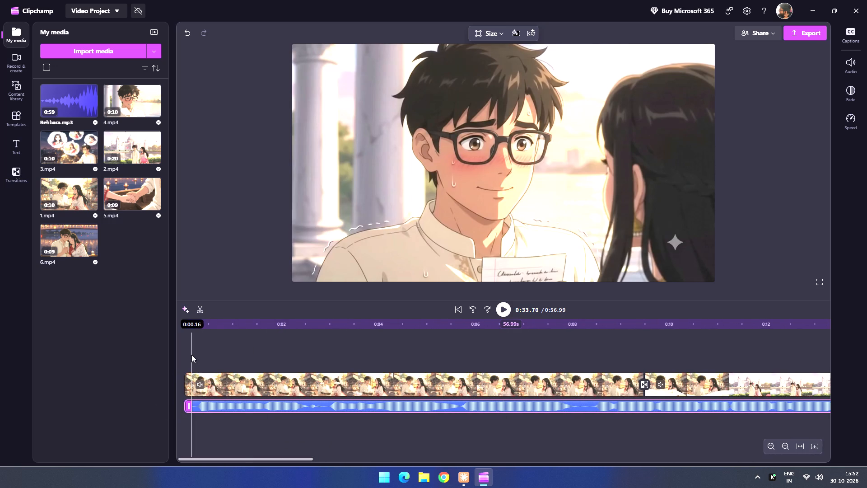
pyautogui.click(186, 355)
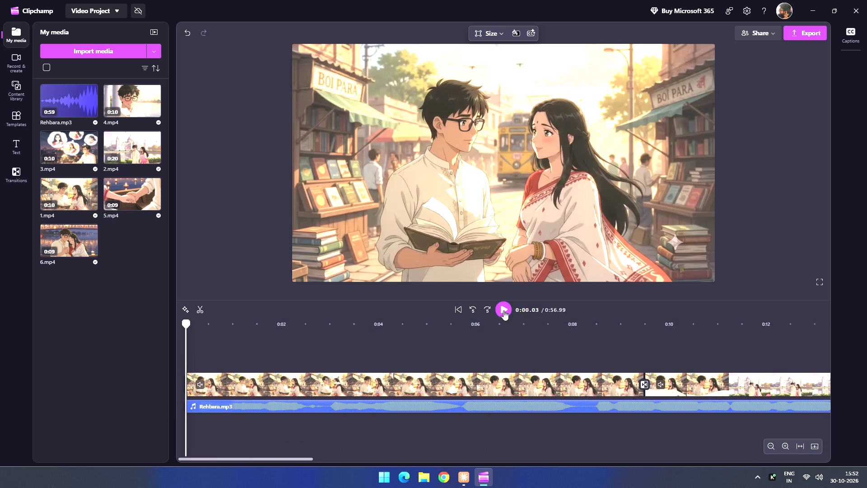
pyautogui.click(503, 310)
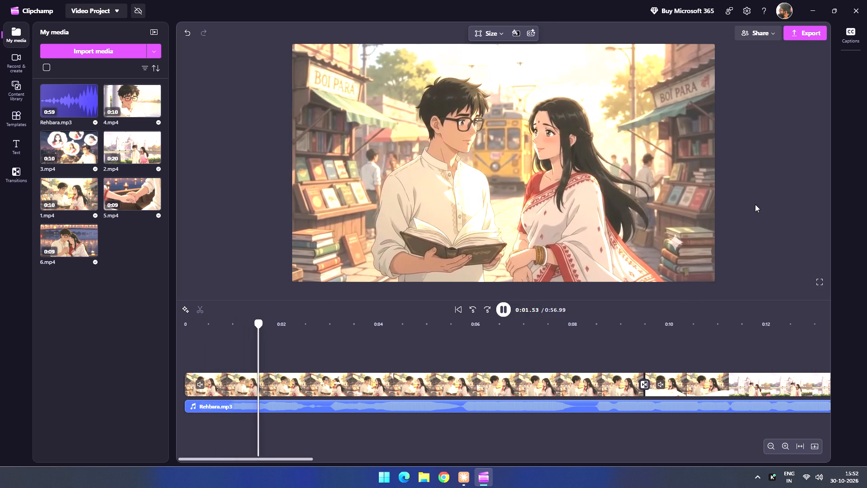
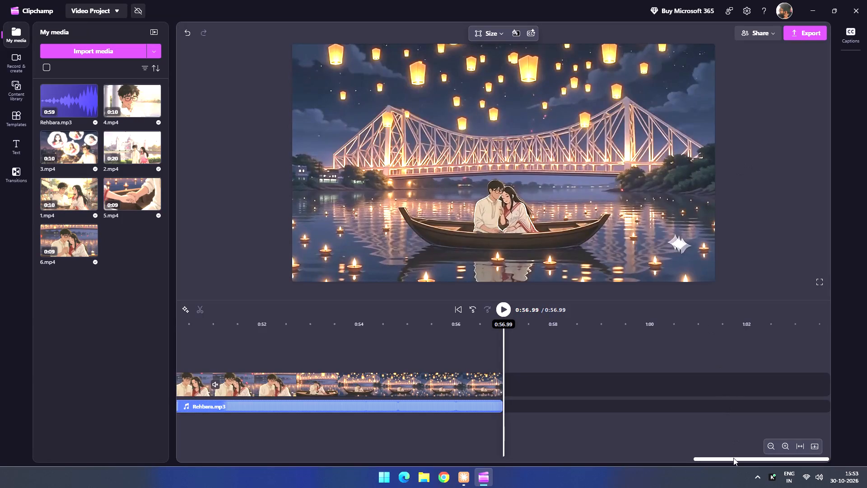
# Play the video from about 0:02.56 to 0:17.10 to look for a cut point in the Rehbara.mp3 soundtrack.
pyautogui.moveTo(733, 458); pyautogui.dragTo(161, 401)
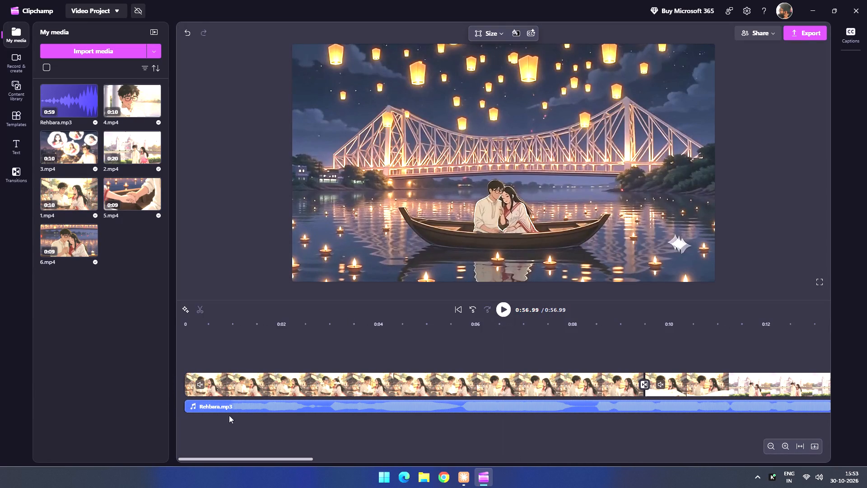
pyautogui.click(224, 406)
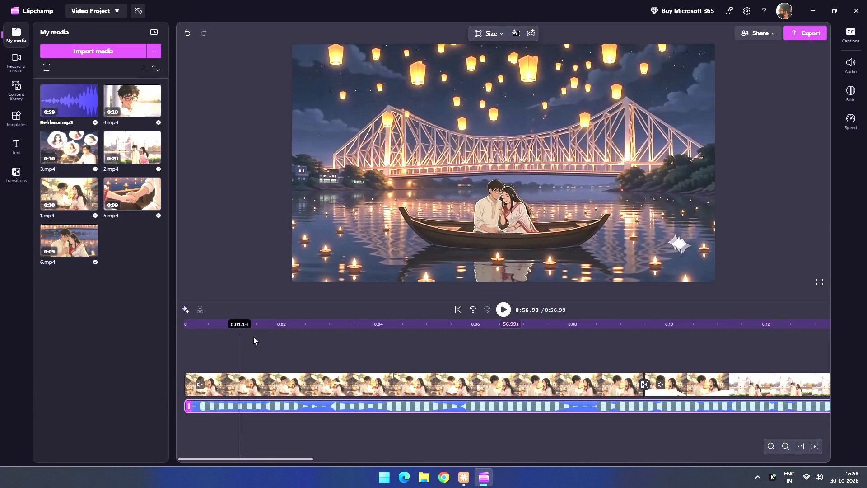
pyautogui.click(311, 342)
pyautogui.click(506, 309)
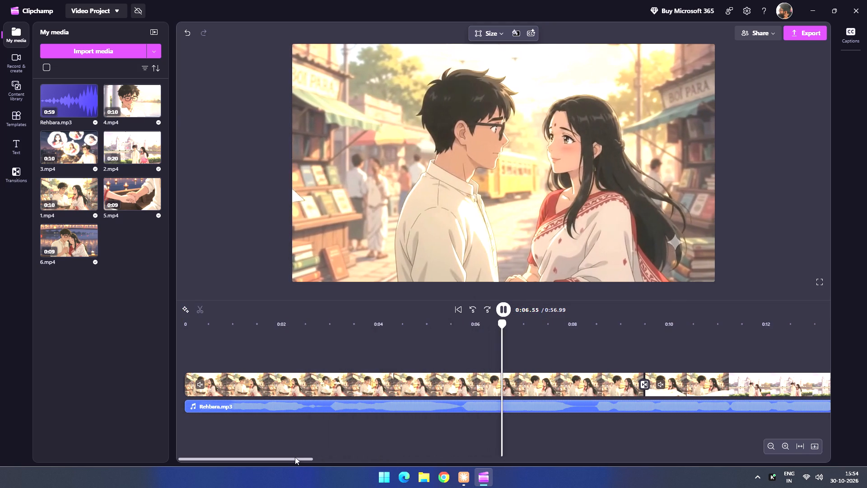
pyautogui.moveTo(295, 457); pyautogui.dragTo(413, 458)
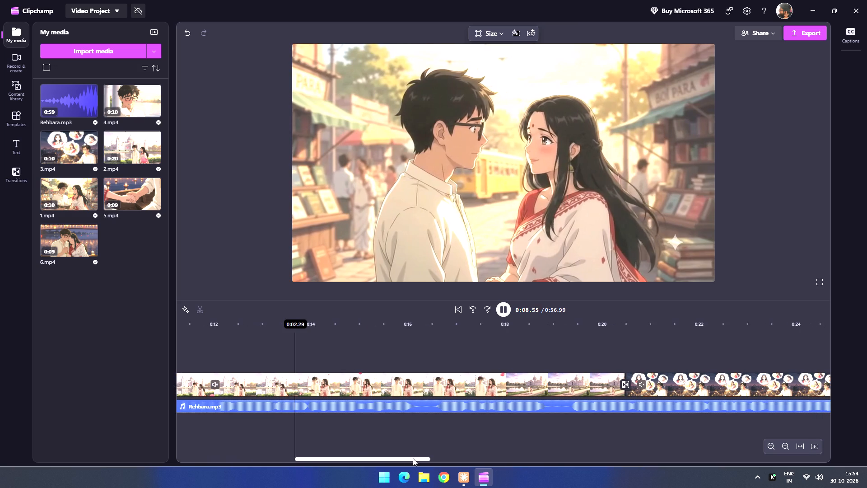
pyautogui.moveTo(413, 458); pyautogui.dragTo(428, 460)
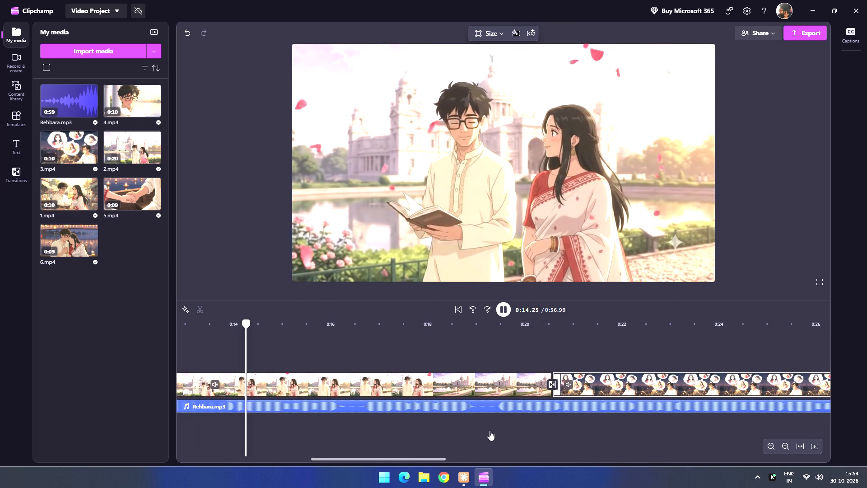
pyautogui.moveTo(436, 457); pyautogui.dragTo(452, 459)
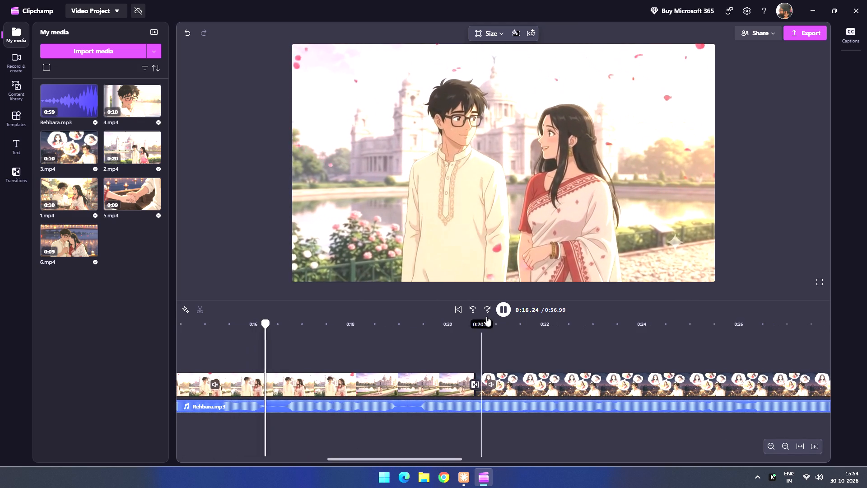
pyautogui.click(499, 313)
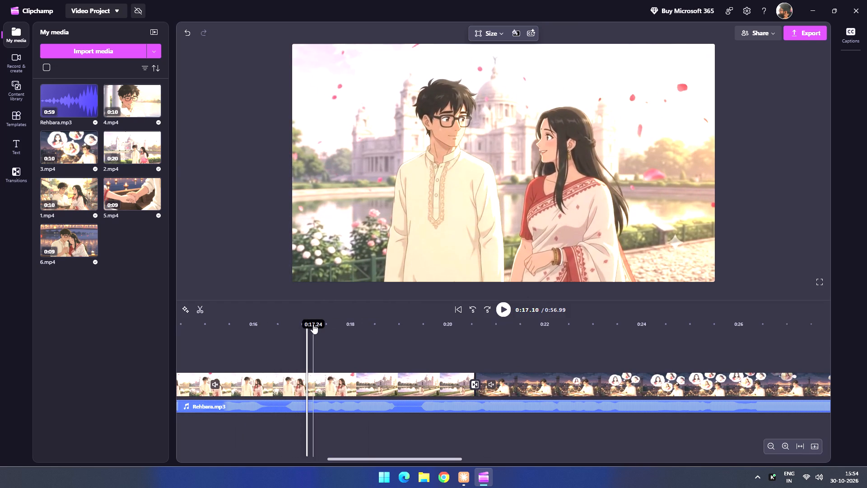
# Split Rehbara.mp3 at 0:16.79 and delete the part before the cut.
pyautogui.moveTo(306, 324); pyautogui.dragTo(292, 325)
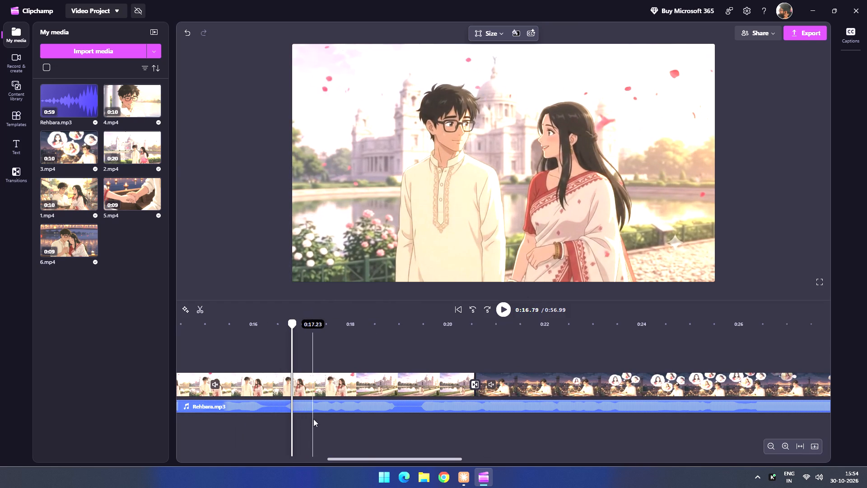
pyautogui.click(314, 407)
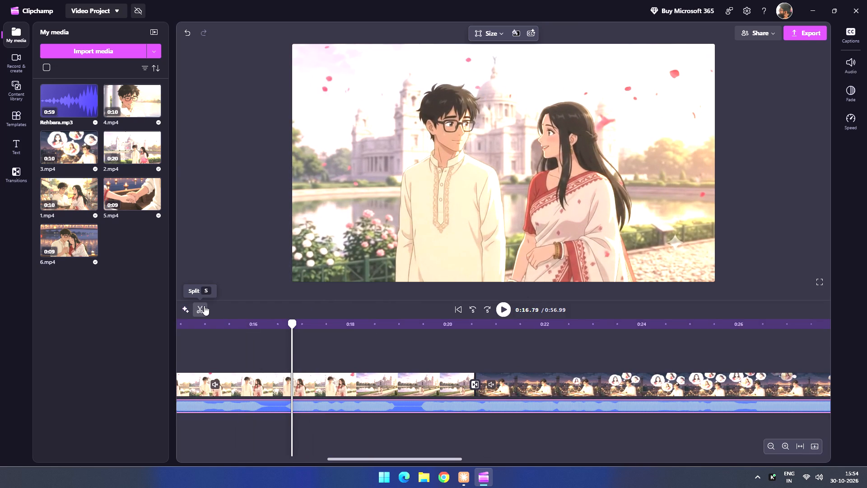
pyautogui.click(204, 305)
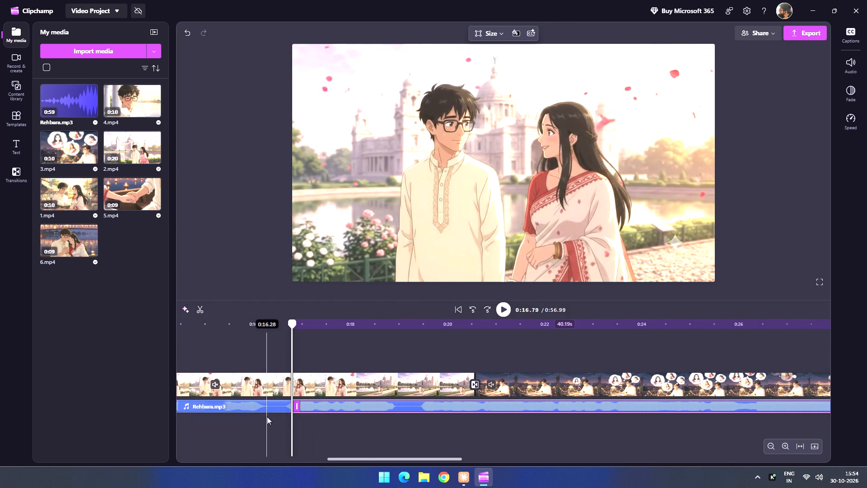
pyautogui.click(263, 408)
pyautogui.press('Delete')
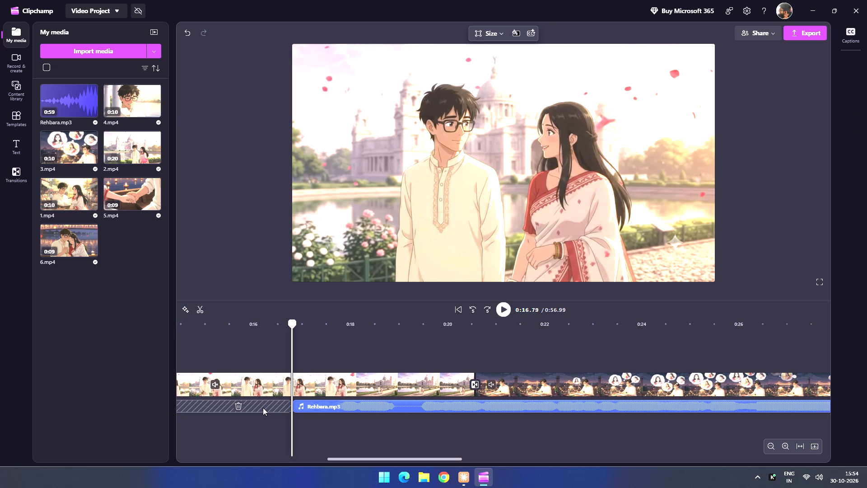
# Move the remaining Rehbara.mp3 audio to the very start of the timeline.
pyautogui.moveTo(354, 407); pyautogui.dragTo(130, 403)
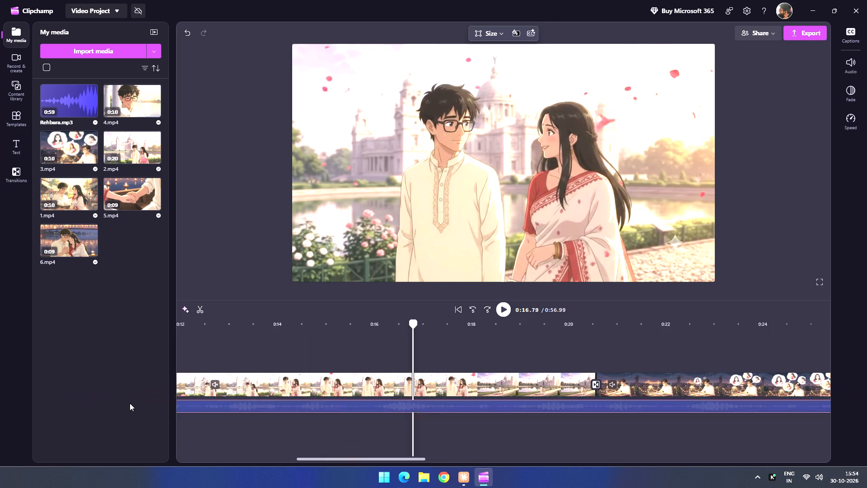
pyautogui.moveTo(130, 403); pyautogui.dragTo(94, 399)
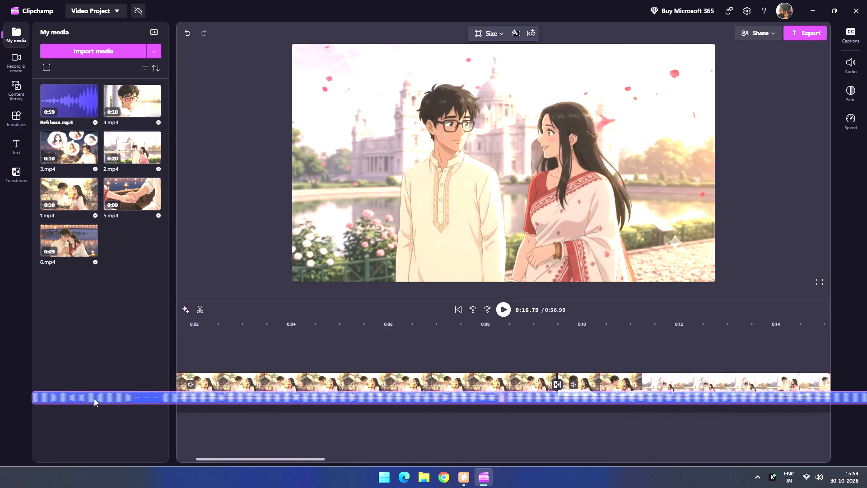
pyautogui.moveTo(94, 399); pyautogui.dragTo(93, 398)
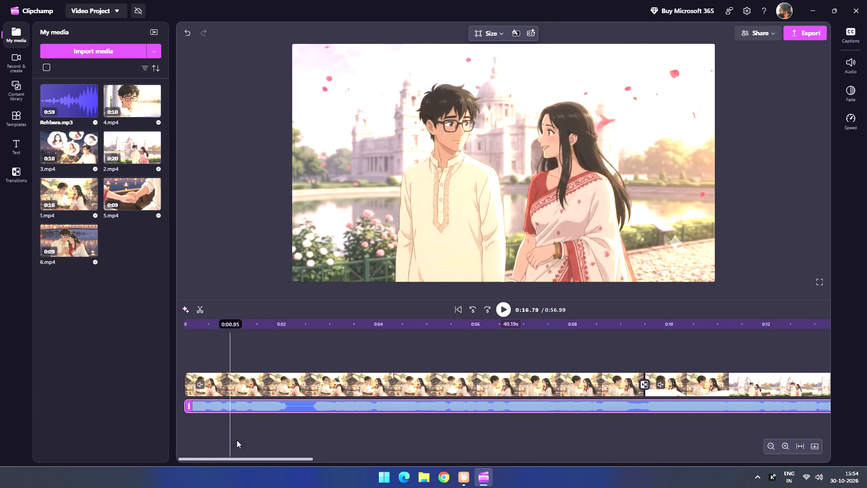
# Play the video from 0:00 to about 0:16.91 to check the clips against the repositioned soundtrack.
pyautogui.click(184, 413)
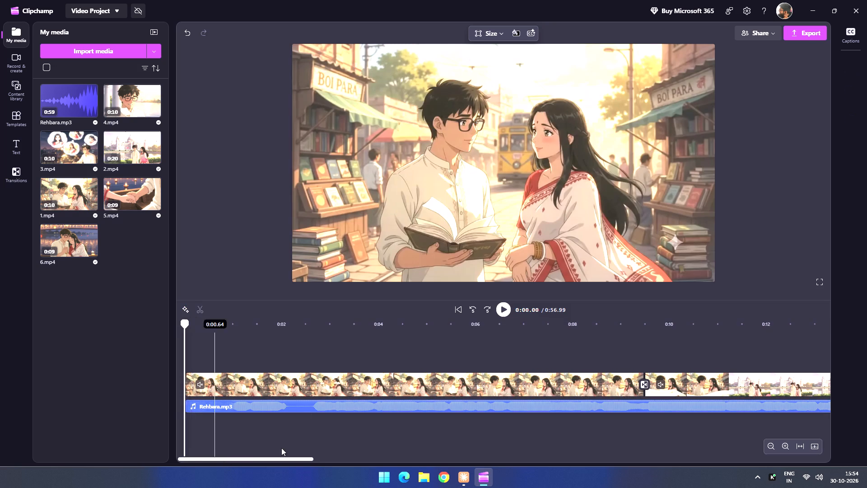
pyautogui.click(506, 308)
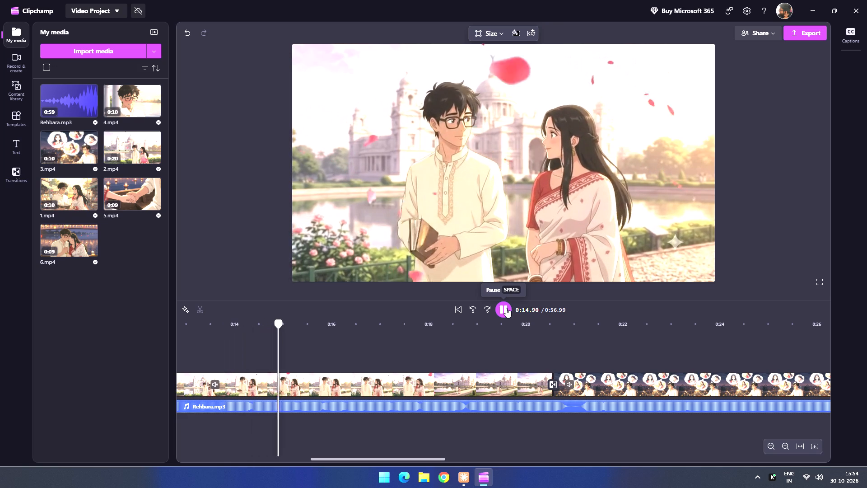
pyautogui.click(506, 308)
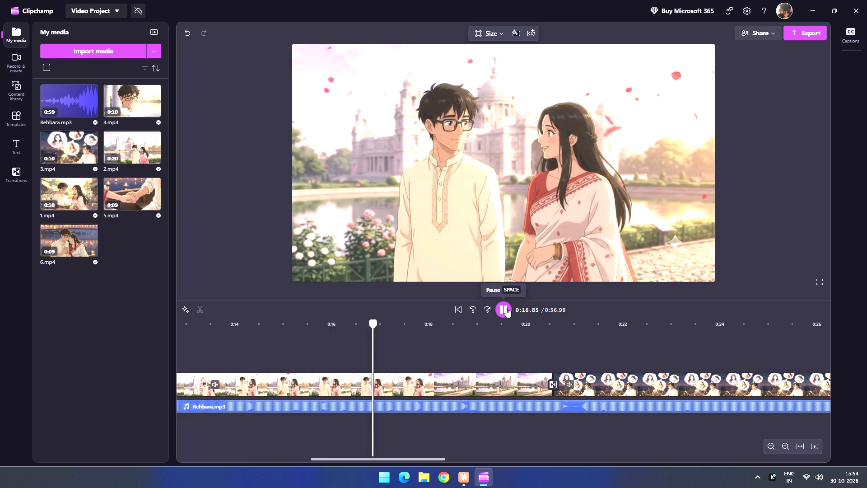
# Set the speed of the 1.mp4 clip at the start of the timeline to 1.5x.
pyautogui.moveTo(401, 461); pyautogui.dragTo(327, 456)
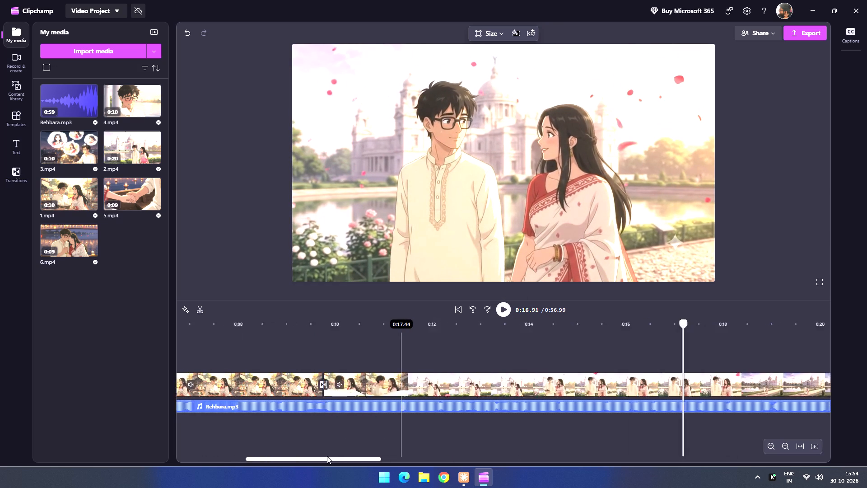
pyautogui.moveTo(327, 456); pyautogui.dragTo(219, 443)
pyautogui.click(261, 380)
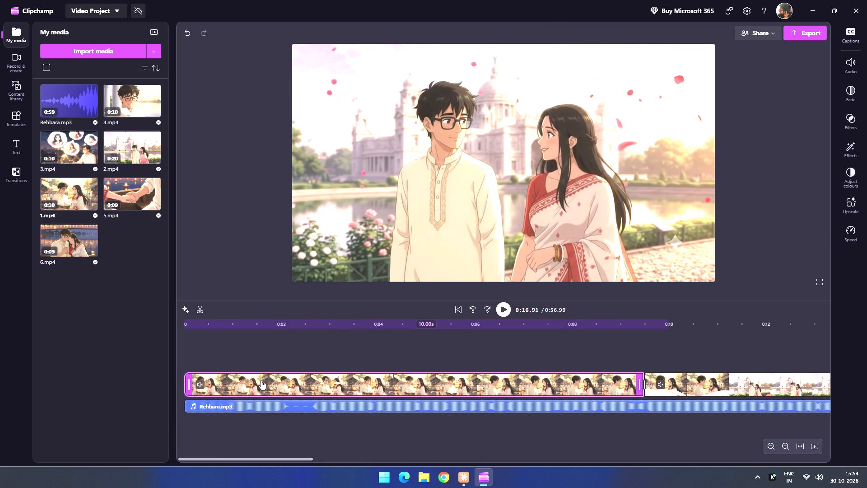
pyautogui.click(188, 336)
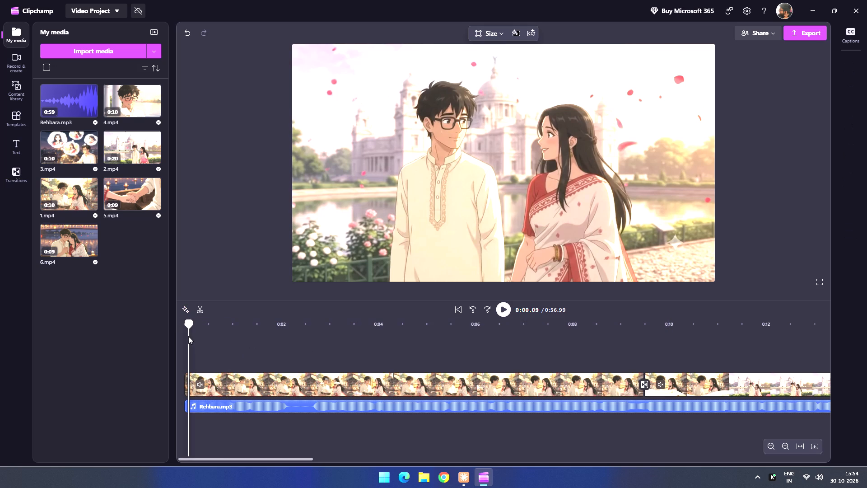
pyautogui.click(506, 392)
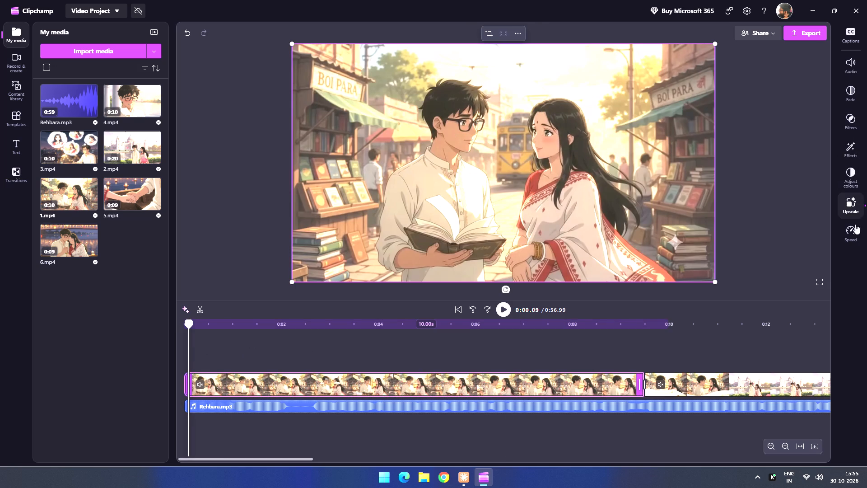
pyautogui.click(854, 244)
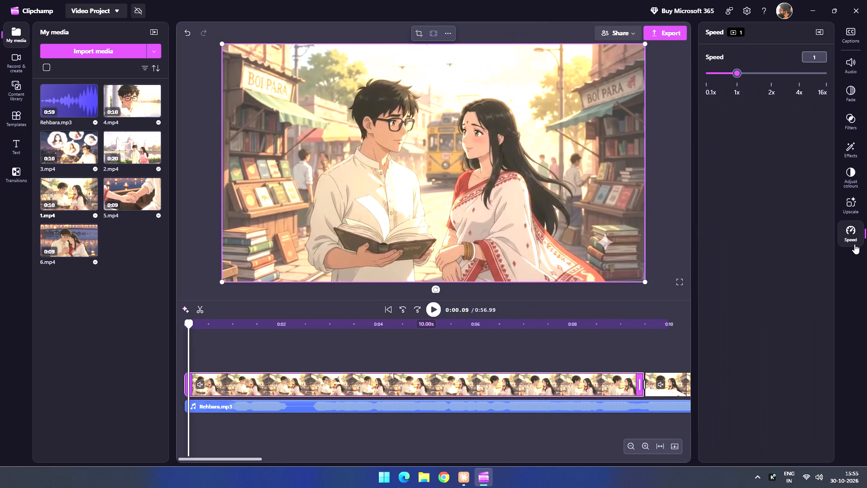
pyautogui.moveTo(738, 75); pyautogui.dragTo(742, 75)
pyautogui.moveTo(742, 75); pyautogui.dragTo(754, 79)
# Play the sped-up 1.mp4 clip with the soundtrack through to about 0:06.50.
pyautogui.click(432, 313)
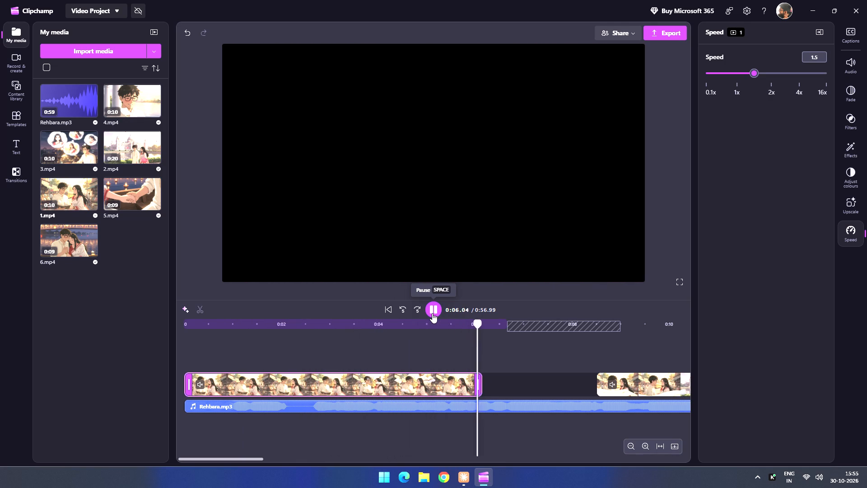
pyautogui.click(432, 313)
# Move the 2.mp4 clip earlier on the video track so it directly follows the 1.mp4 clip.
pyautogui.click(640, 384)
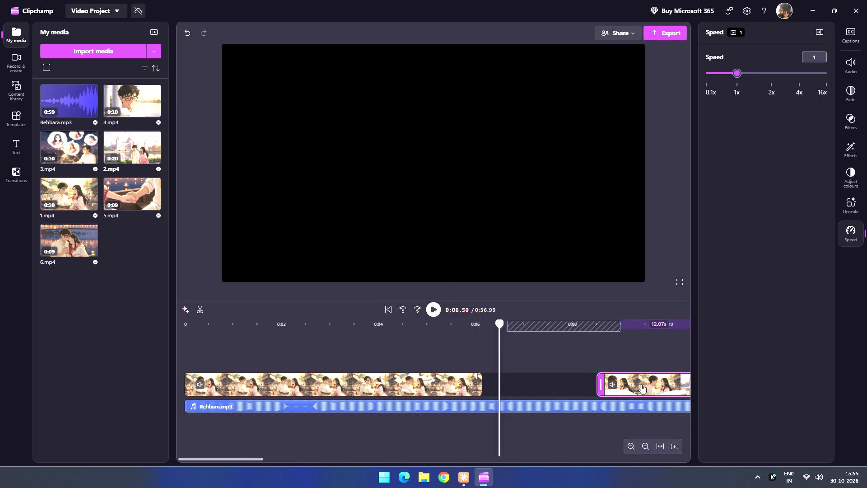
pyautogui.moveTo(642, 385); pyautogui.dragTo(526, 385)
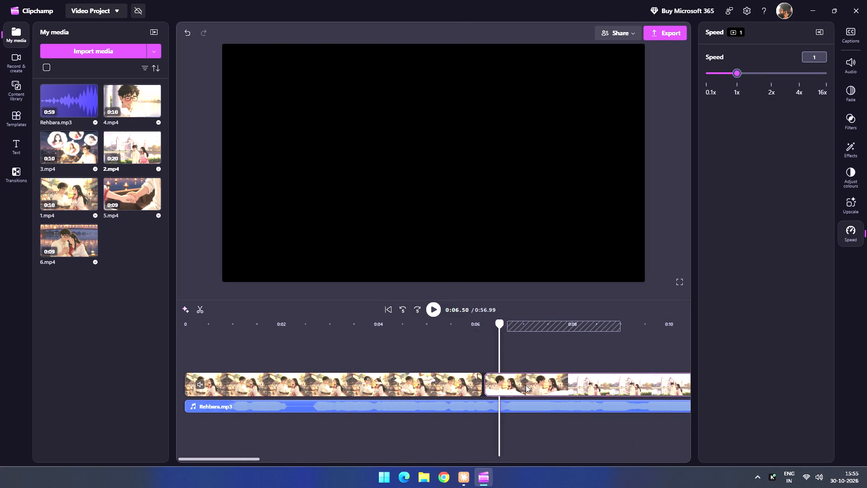
pyautogui.moveTo(526, 385); pyautogui.dragTo(525, 385)
# Split the 2.mp4 clip at 0:07.65, where the bookstall scene gives way to the palace scene, and delete its first part.
pyautogui.moveTo(498, 325); pyautogui.dragTo(499, 324)
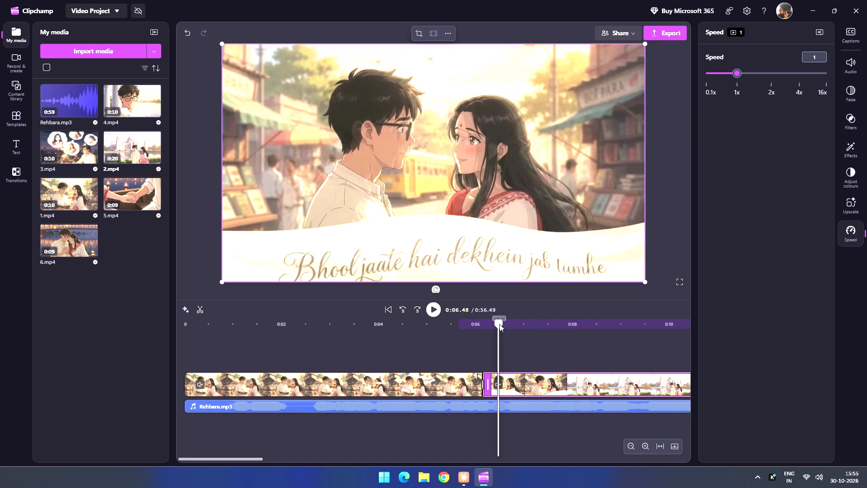
pyautogui.moveTo(499, 324); pyautogui.dragTo(530, 324)
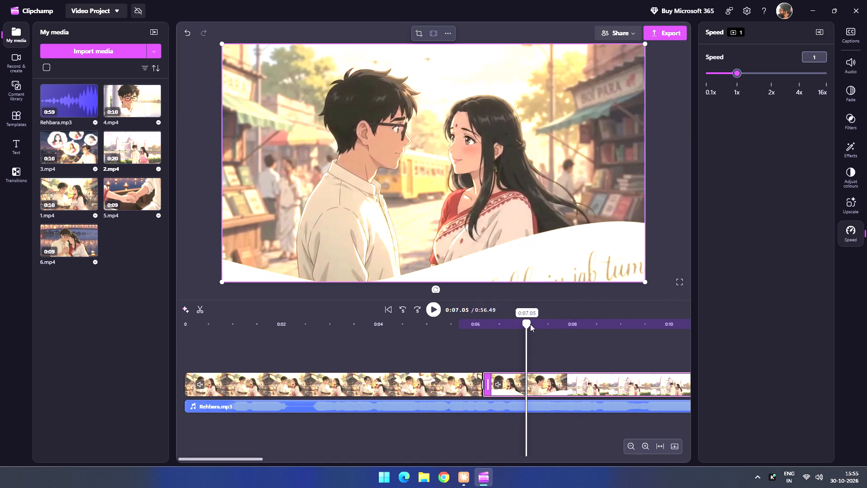
pyautogui.moveTo(530, 324); pyautogui.dragTo(541, 325)
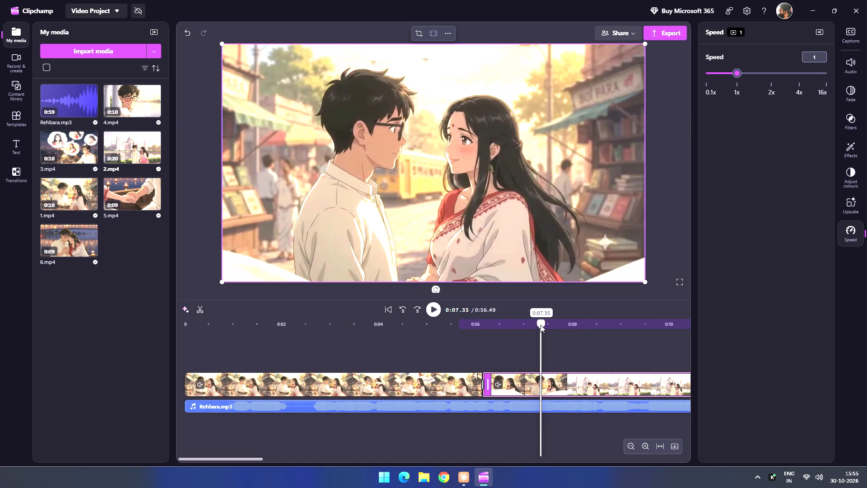
pyautogui.moveTo(541, 325); pyautogui.dragTo(551, 325)
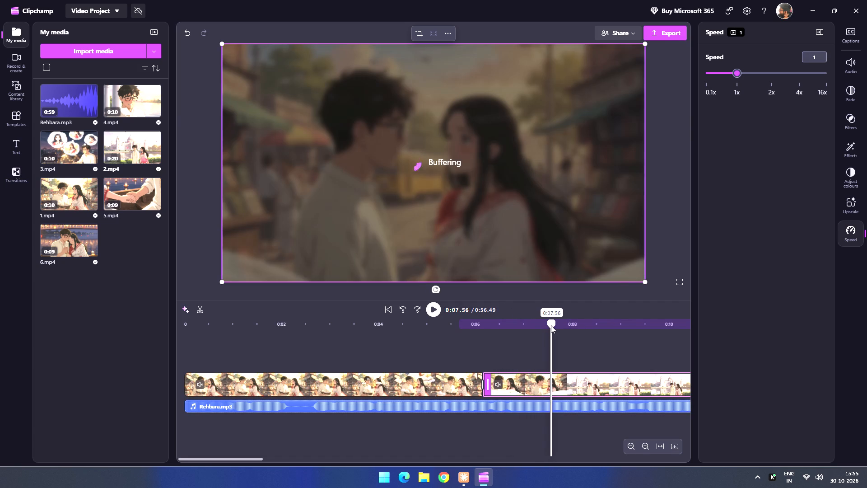
pyautogui.moveTo(551, 325); pyautogui.dragTo(564, 327)
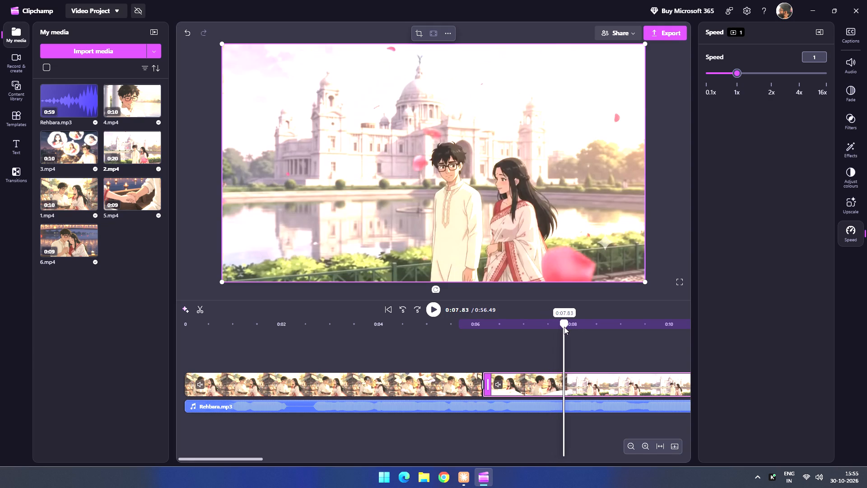
pyautogui.moveTo(564, 327); pyautogui.dragTo(555, 328)
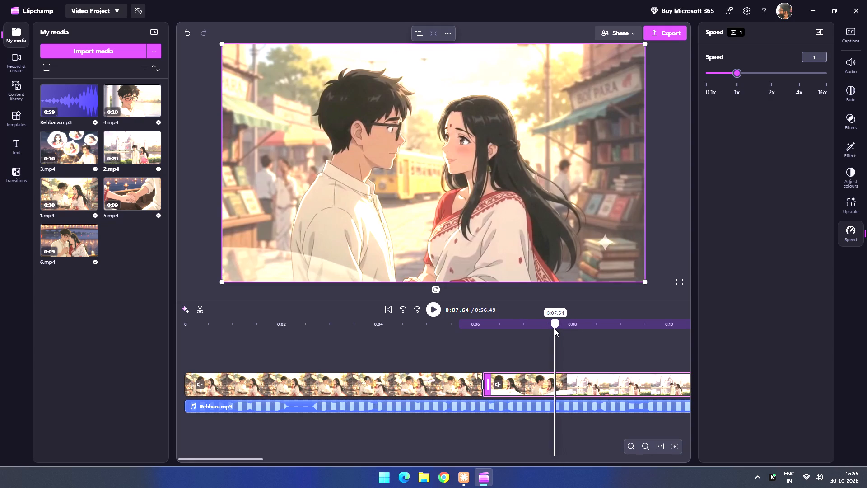
pyautogui.moveTo(555, 328); pyautogui.dragTo(555, 328)
pyautogui.click(200, 310)
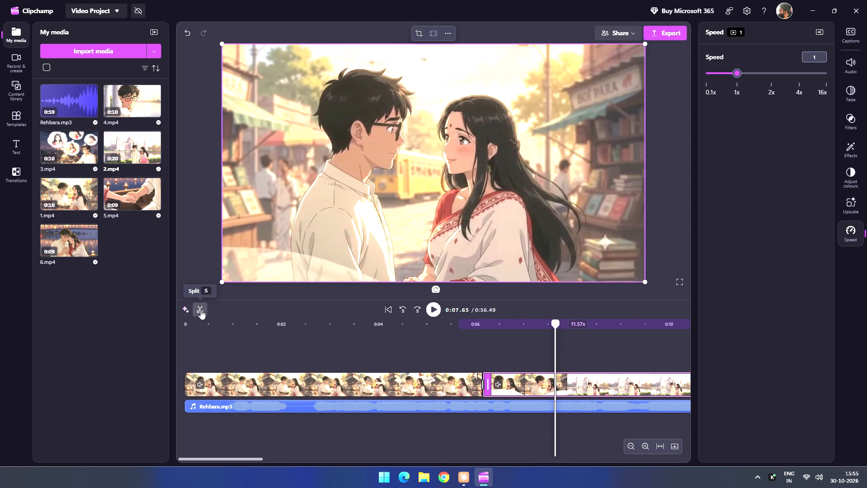
pyautogui.click(522, 383)
pyautogui.press('Delete')
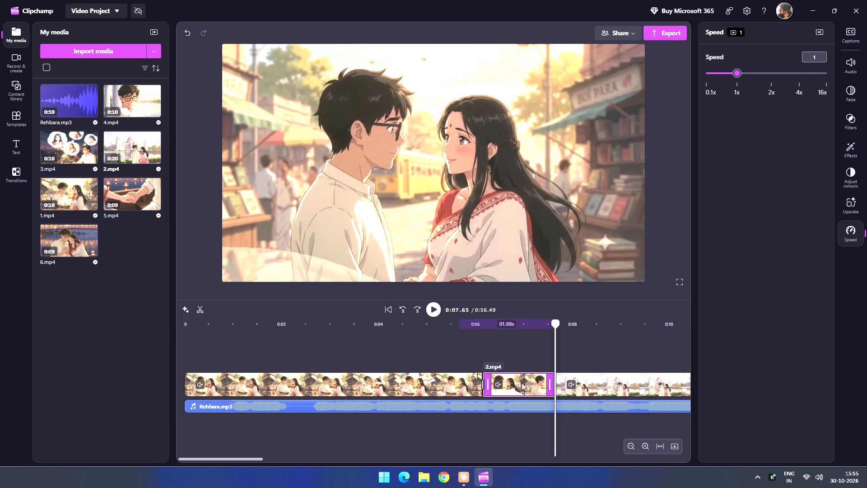
# Move the remaining 2.mp4 clip directly after the 1.mp4 clip and add a transition between the two.
pyautogui.click(599, 384)
pyautogui.moveTo(599, 384); pyautogui.dragTo(553, 384)
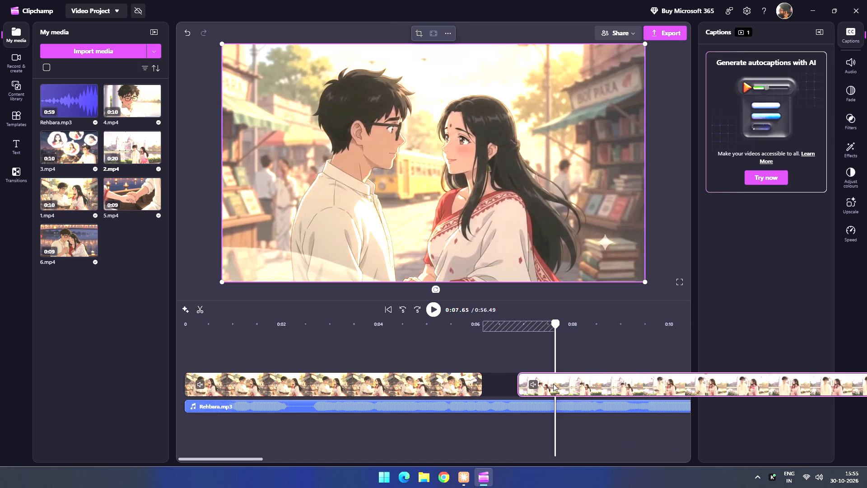
pyautogui.moveTo(553, 384); pyautogui.dragTo(512, 383)
pyautogui.click(481, 383)
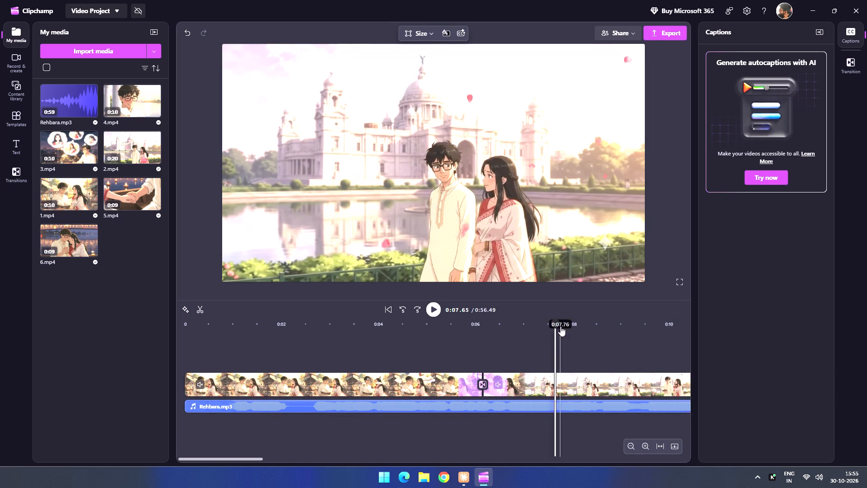
# Play the video with the soundtrack from 0:04.75, across the new transition, to about 0:11.92.
pyautogui.moveTo(560, 326); pyautogui.dragTo(415, 336)
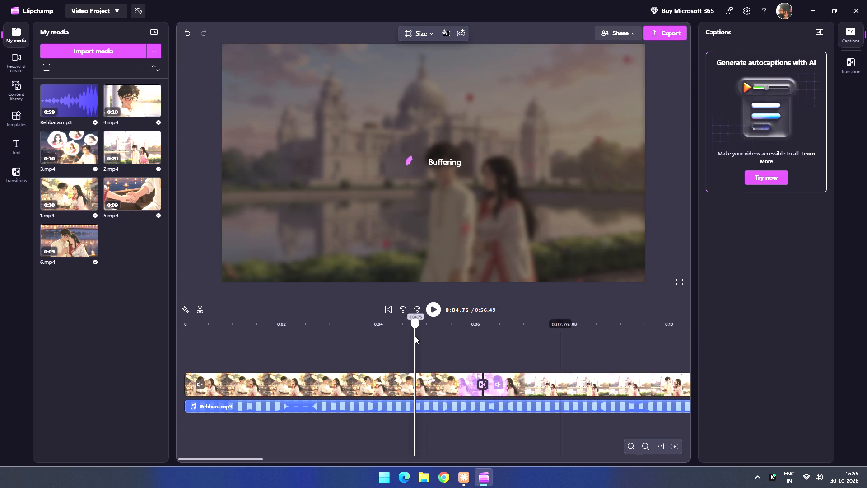
pyautogui.click(433, 308)
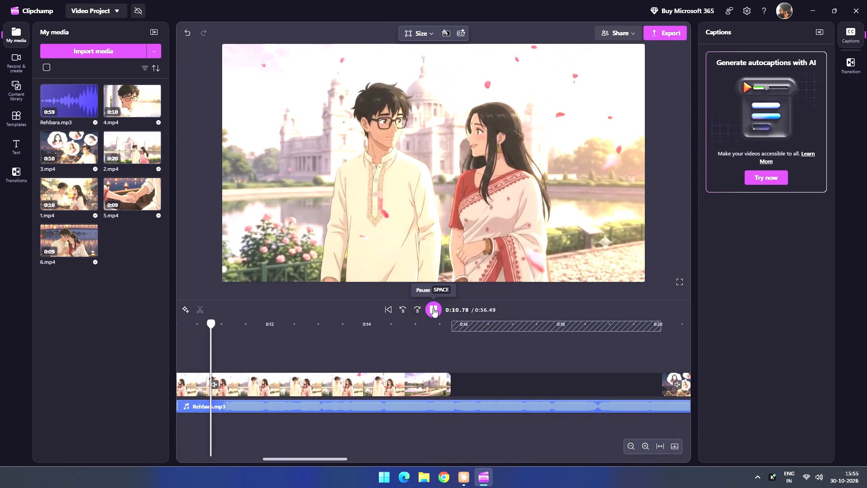
pyautogui.click(433, 308)
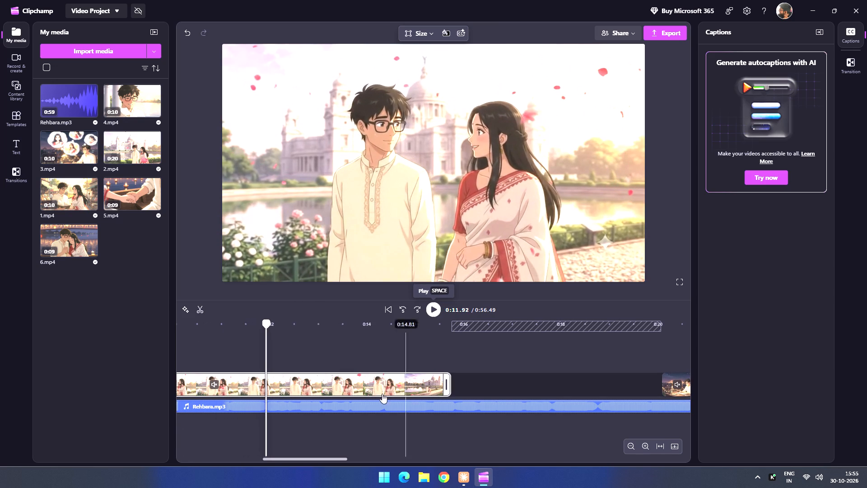
# Set the speed of the 2.mp4 clip to 1.7x.
pyautogui.click(379, 384)
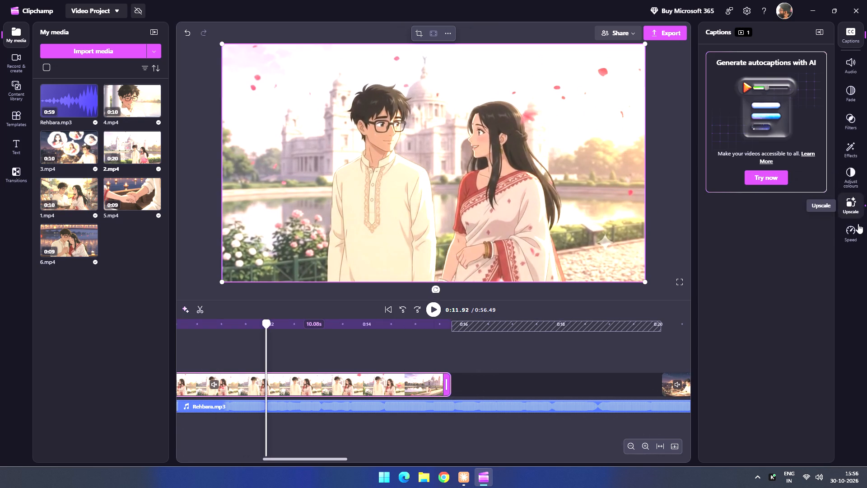
pyautogui.click(853, 243)
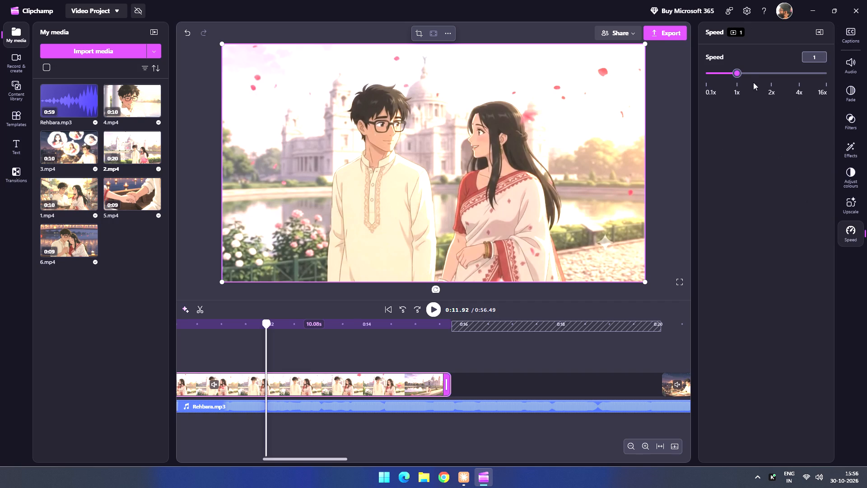
pyautogui.moveTo(739, 75); pyautogui.dragTo(759, 77)
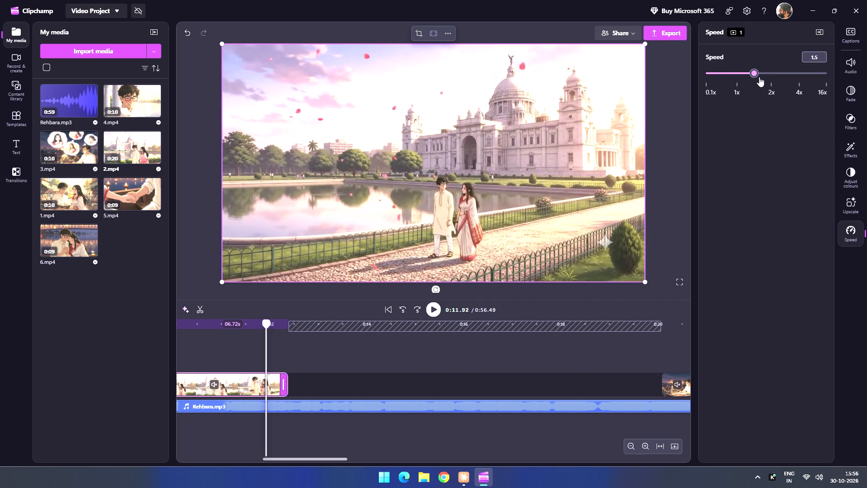
pyautogui.moveTo(759, 77); pyautogui.dragTo(762, 77)
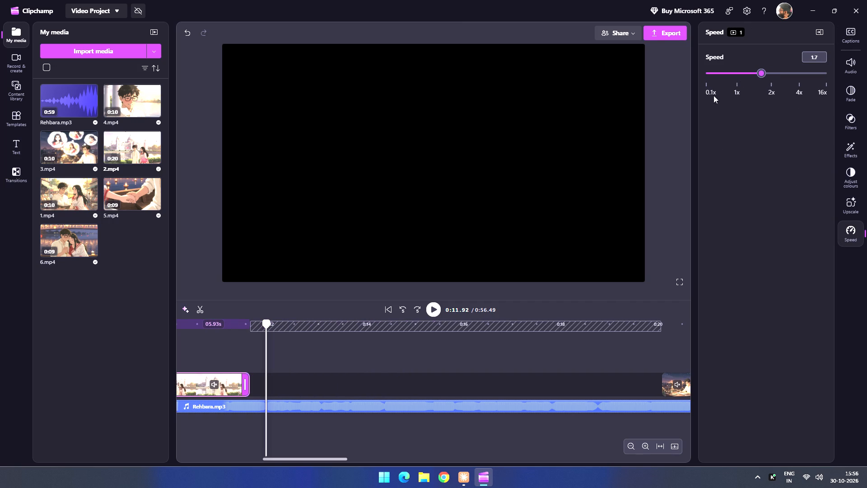
# Play from 0:04.49 through the sped-up 2.mp4 clip to about 0:11.38 to check it against the soundtrack.
pyautogui.moveTo(264, 322); pyautogui.dragTo(119, 315)
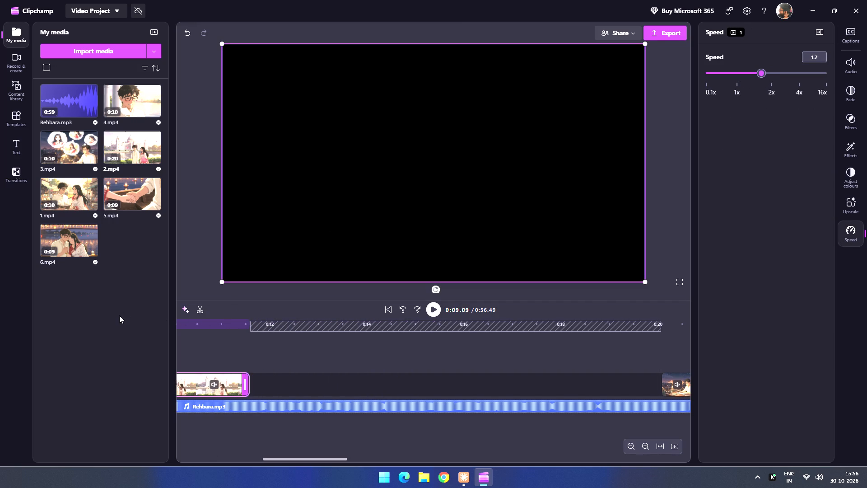
pyautogui.moveTo(119, 315); pyautogui.dragTo(110, 313)
pyautogui.moveTo(293, 460); pyautogui.dragTo(224, 447)
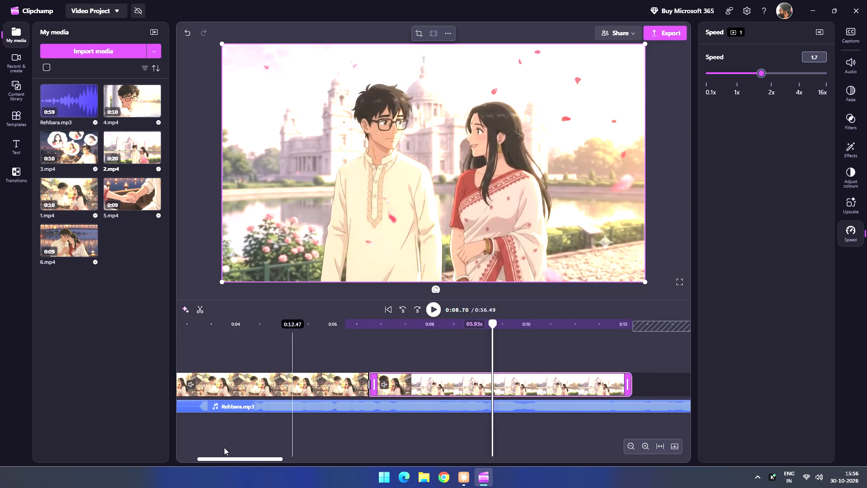
pyautogui.moveTo(224, 447); pyautogui.dragTo(224, 447)
pyautogui.moveTo(515, 325); pyautogui.dragTo(312, 330)
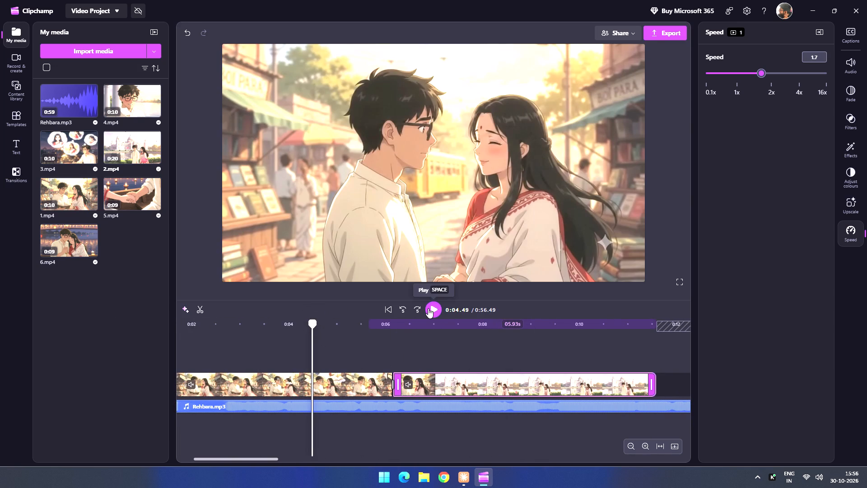
pyautogui.click(428, 308)
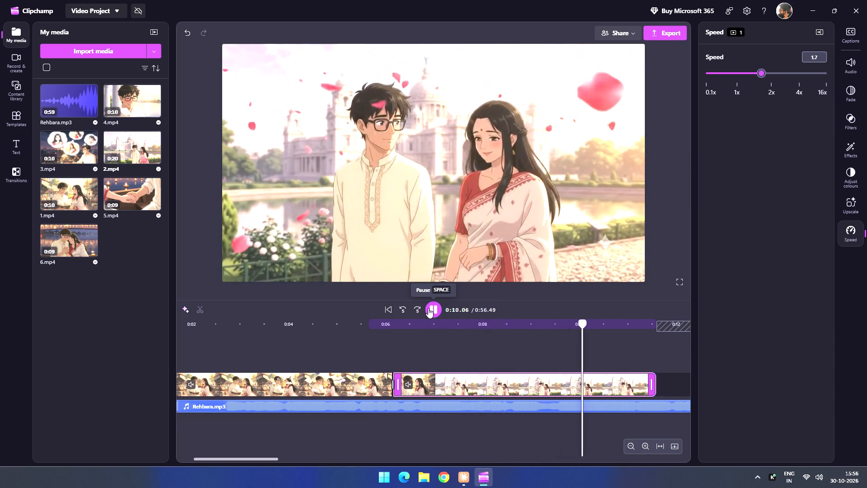
pyautogui.click(428, 308)
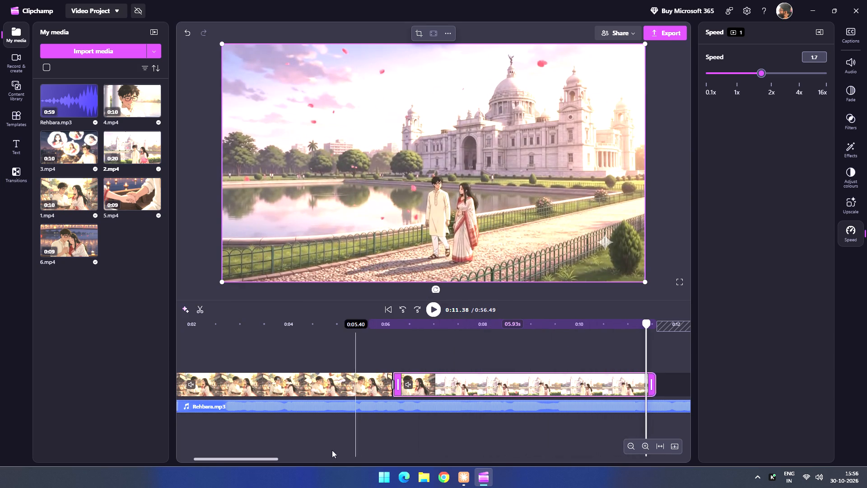
# Move the 3.mp4 clip earlier on the video track so it directly follows the 2.mp4 clip.
pyautogui.moveTo(251, 461); pyautogui.dragTo(357, 462)
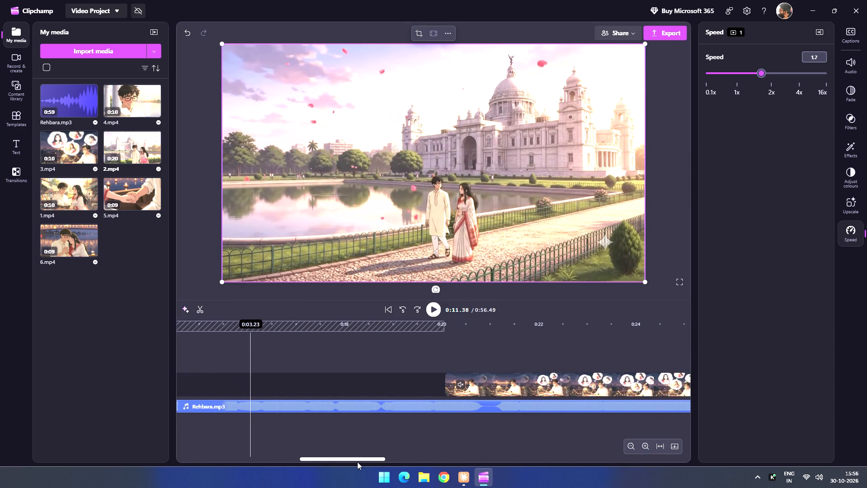
pyautogui.moveTo(357, 462); pyautogui.dragTo(354, 462)
pyautogui.click(505, 380)
pyautogui.moveTo(541, 384); pyautogui.dragTo(327, 384)
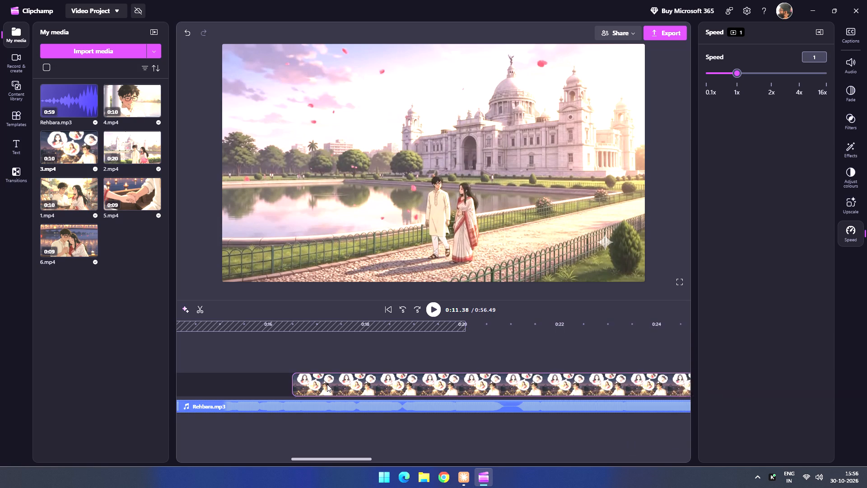
pyautogui.moveTo(327, 384); pyautogui.dragTo(229, 382)
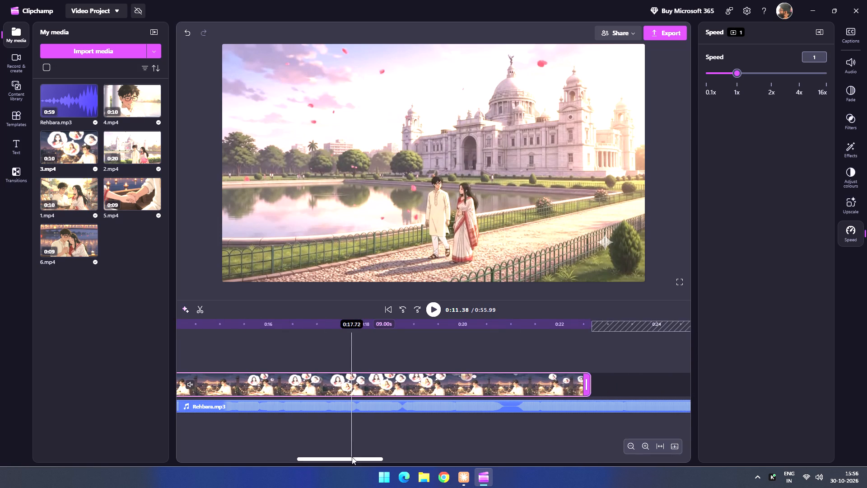
pyautogui.moveTo(351, 457); pyautogui.dragTo(297, 460)
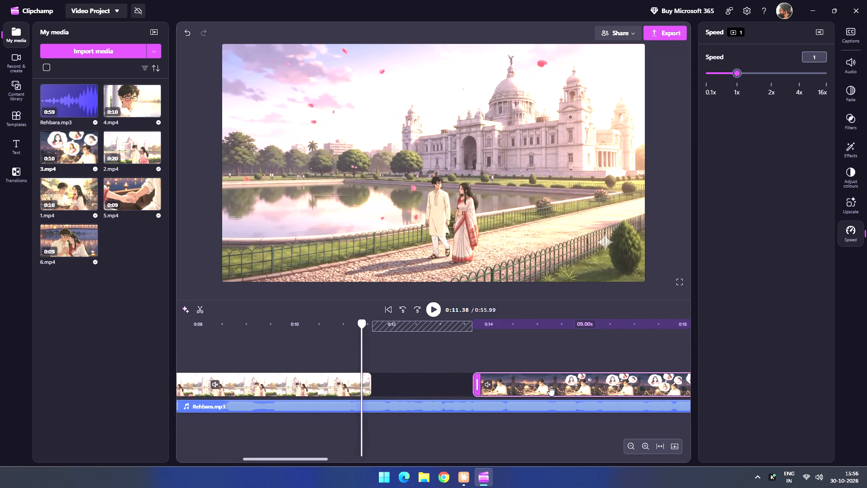
pyautogui.click(550, 386)
pyautogui.moveTo(549, 385); pyautogui.dragTo(428, 381)
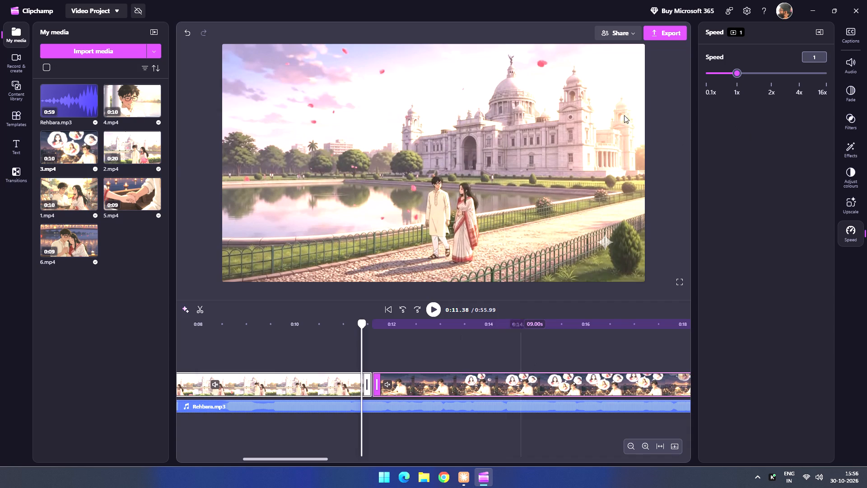
# Set the speed of the 3.mp4 clip to 1.8x.
pyautogui.moveTo(738, 71); pyautogui.dragTo(753, 75)
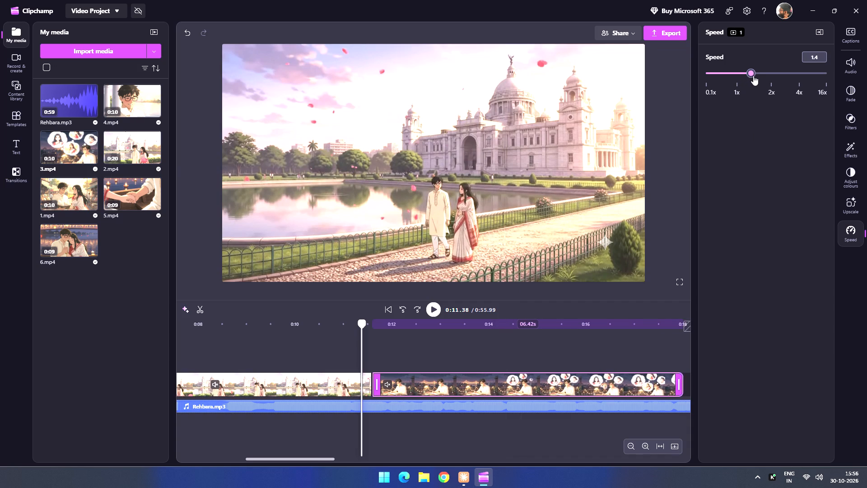
pyautogui.moveTo(753, 75); pyautogui.dragTo(763, 77)
pyautogui.click(763, 77)
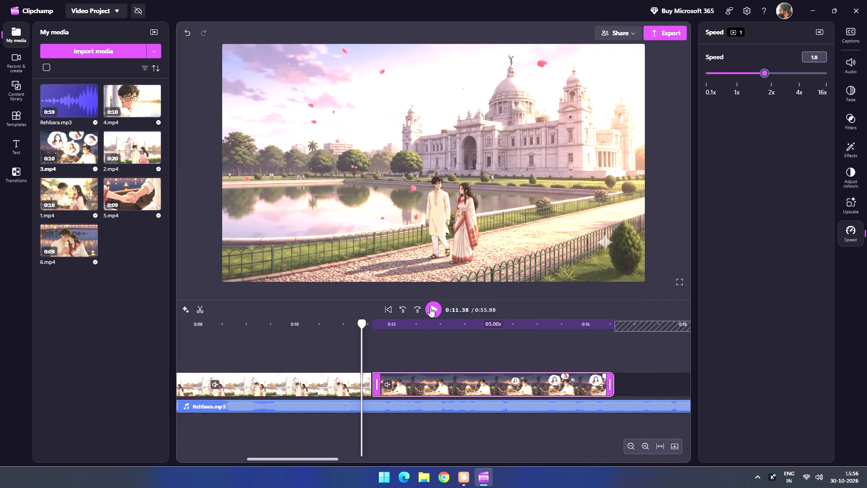
# Play the sped-up 3.mp4 clip with the soundtrack from 0:11.38 to about 0:16.70.
pyautogui.click(430, 312)
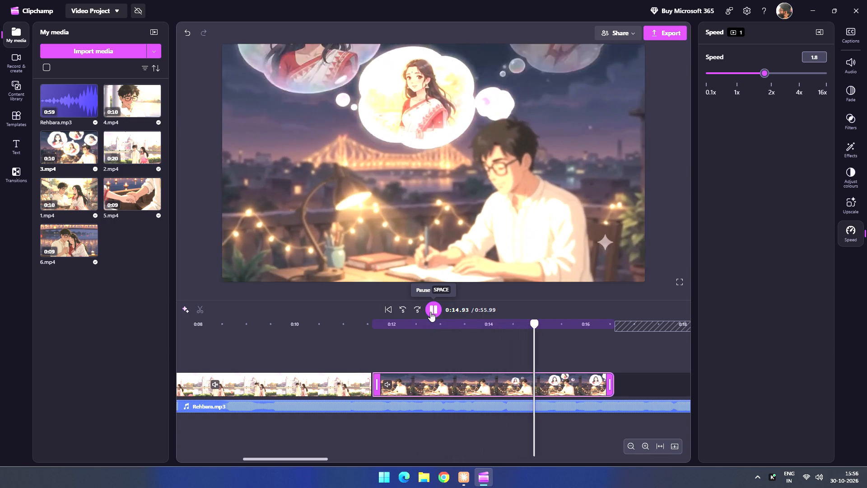
pyautogui.click(430, 312)
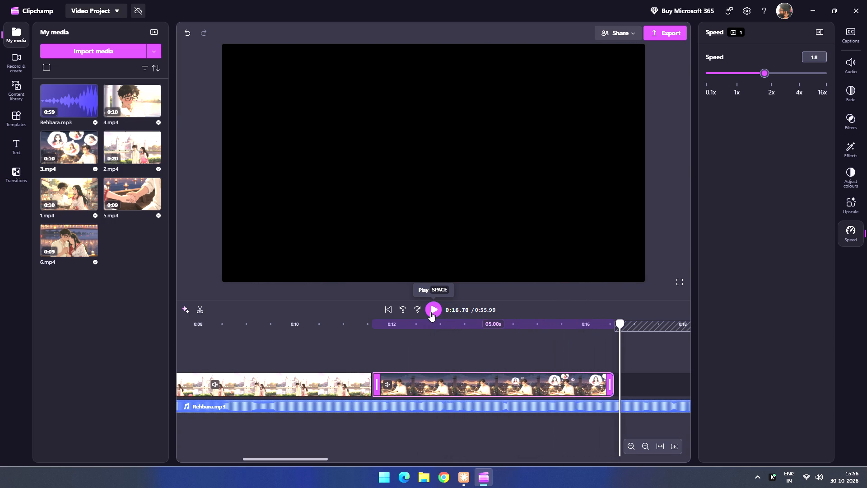
# Move the 4.mp4 clip earlier on the video track so it directly follows the 3.mp4 clip.
pyautogui.moveTo(299, 462); pyautogui.dragTo(347, 460)
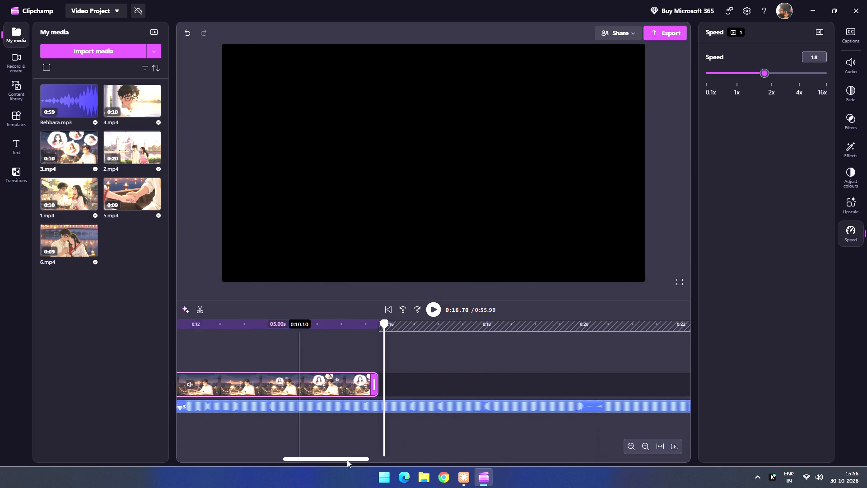
pyautogui.moveTo(347, 460); pyautogui.dragTo(348, 460)
pyautogui.moveTo(337, 325); pyautogui.dragTo(334, 325)
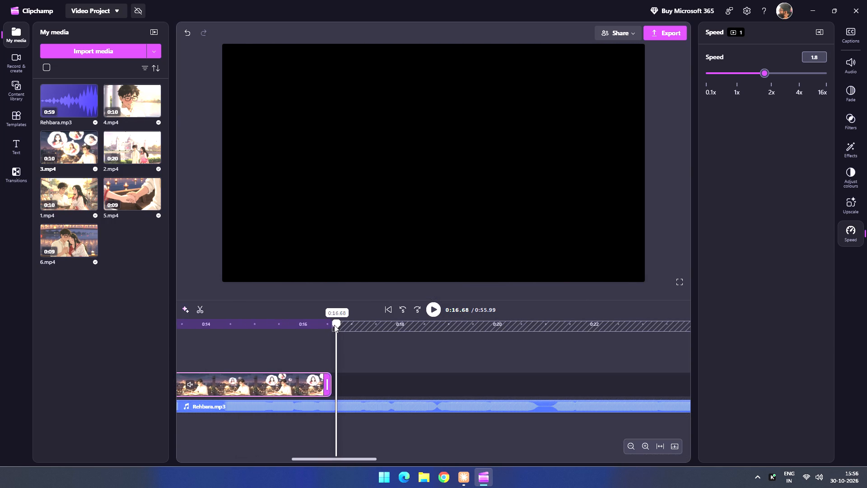
pyautogui.moveTo(334, 325); pyautogui.dragTo(329, 326)
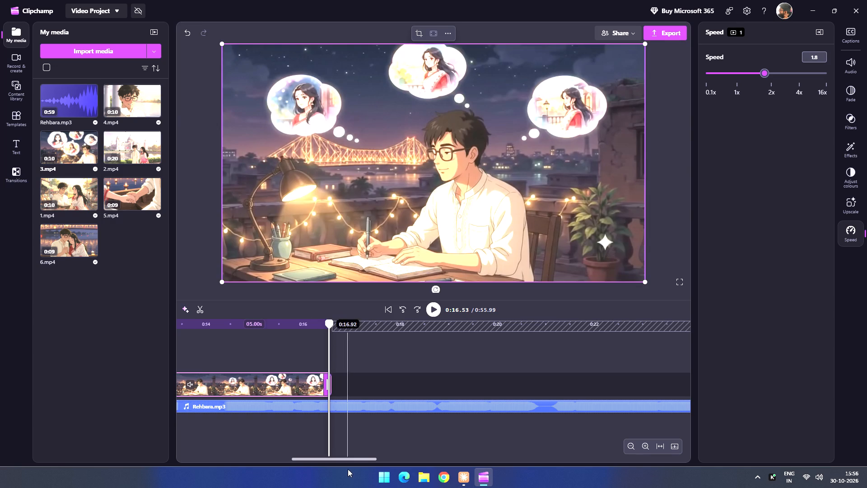
pyautogui.moveTo(349, 461); pyautogui.dragTo(421, 456)
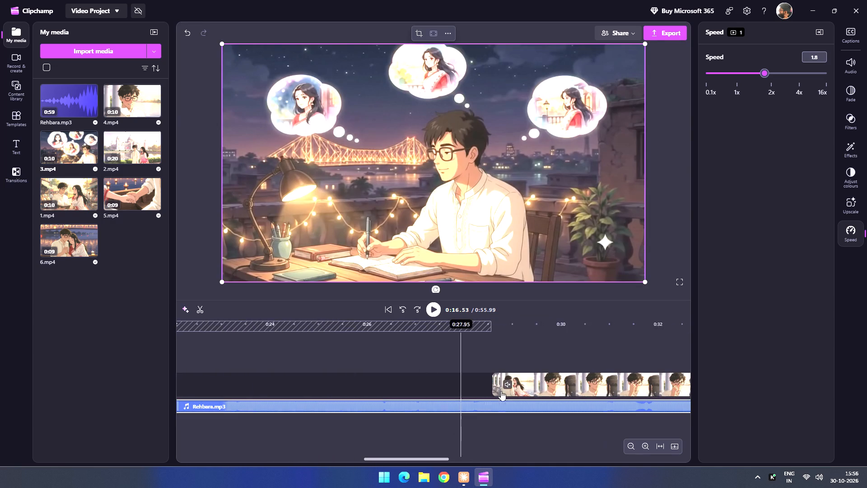
pyautogui.click(528, 383)
pyautogui.moveTo(561, 382); pyautogui.dragTo(225, 376)
pyautogui.moveTo(395, 458); pyautogui.dragTo(340, 461)
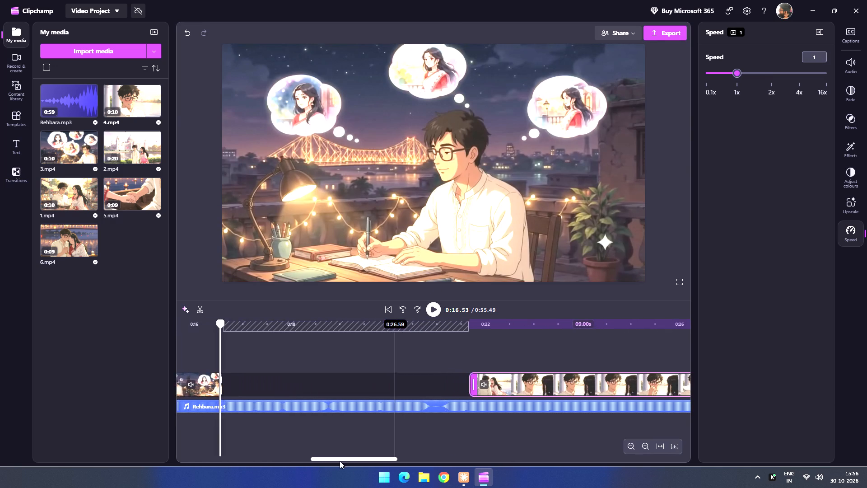
pyautogui.moveTo(340, 461); pyautogui.dragTo(338, 461)
pyautogui.moveTo(544, 381); pyautogui.dragTo(319, 380)
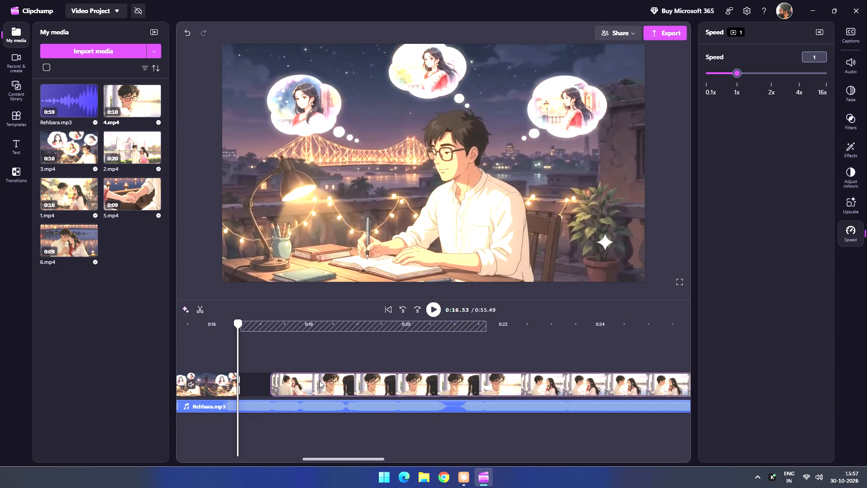
pyautogui.moveTo(319, 380); pyautogui.dragTo(295, 380)
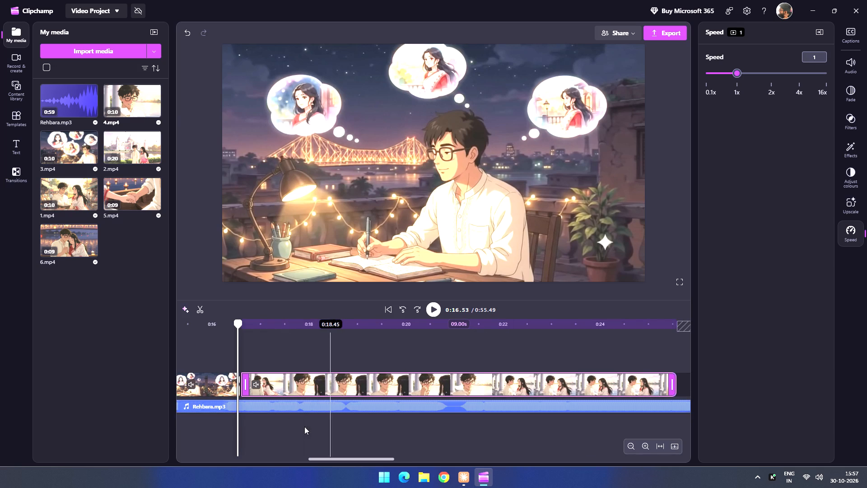
# Add a transition between the 3.mp4 and 4.mp4 clips.
pyautogui.click(242, 383)
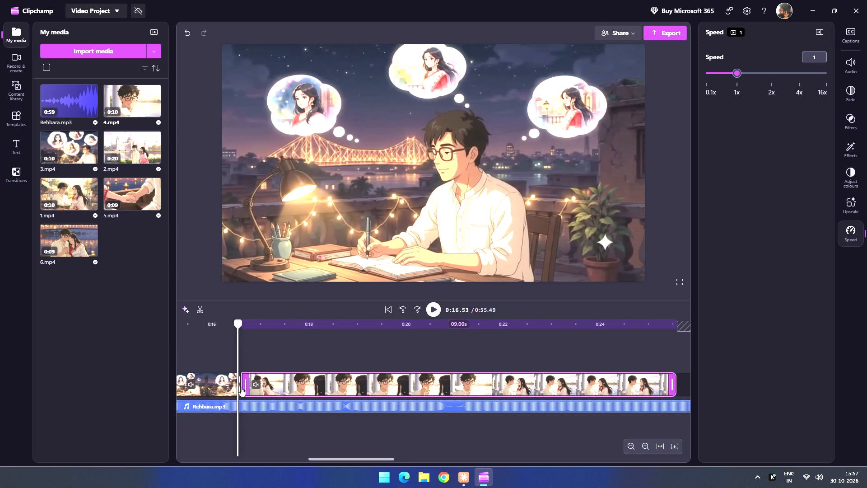
pyautogui.moveTo(339, 459); pyautogui.dragTo(322, 456)
pyautogui.click(382, 463)
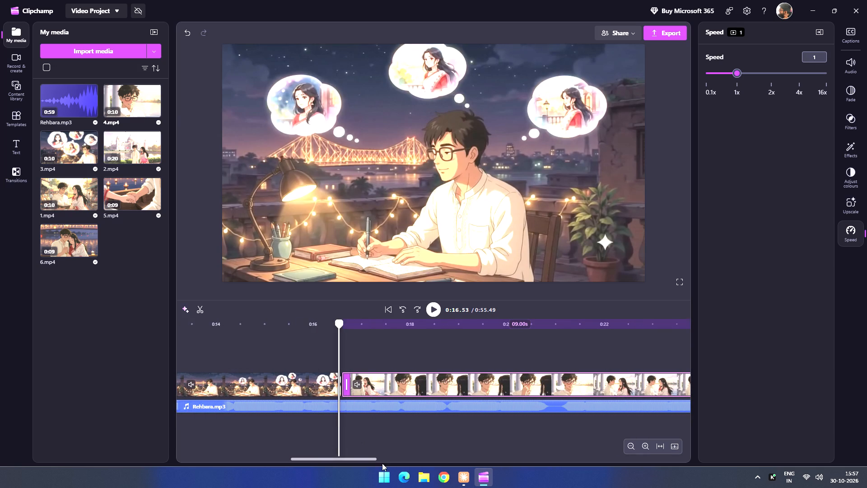
pyautogui.click(378, 427)
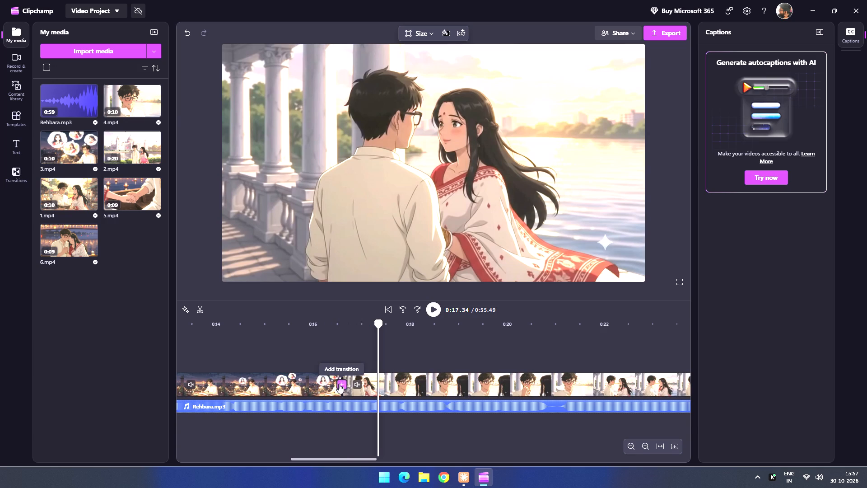
pyautogui.click(339, 384)
# Add a transition between the 2.mp4 and 3.mp4 clips on the video track.
pyautogui.moveTo(354, 456); pyautogui.dragTo(305, 458)
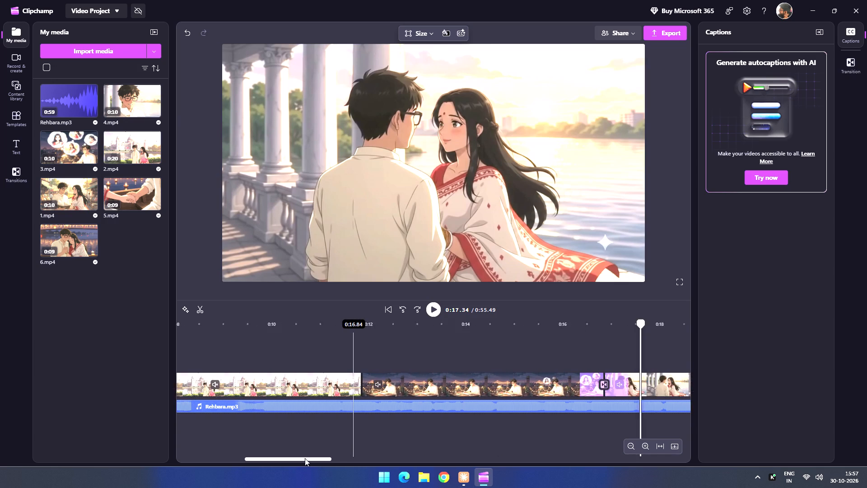
pyautogui.moveTo(305, 458); pyautogui.dragTo(257, 456)
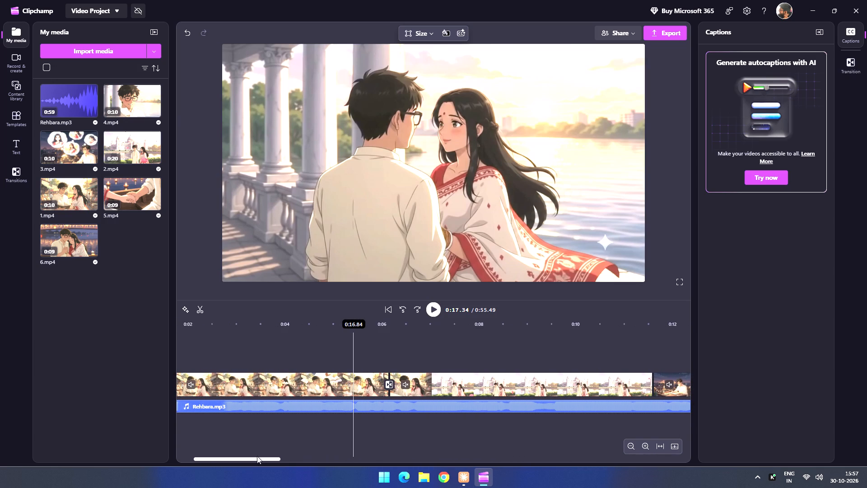
pyautogui.moveTo(257, 456); pyautogui.dragTo(264, 458)
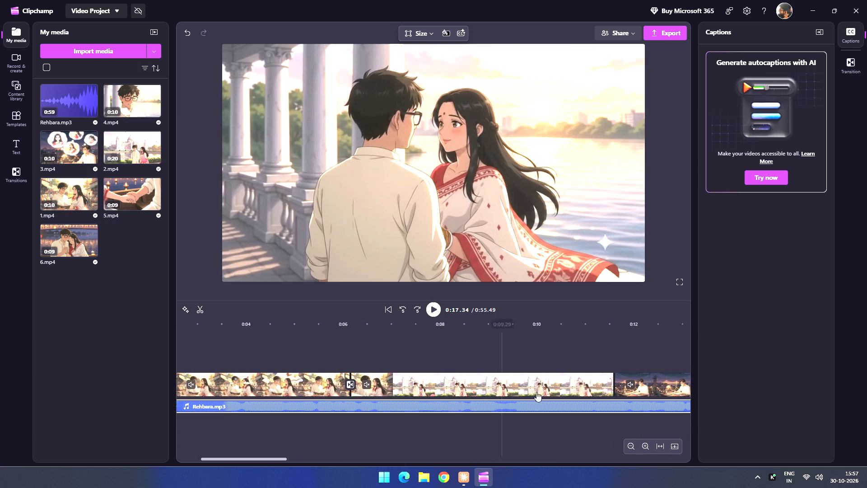
pyautogui.click(614, 386)
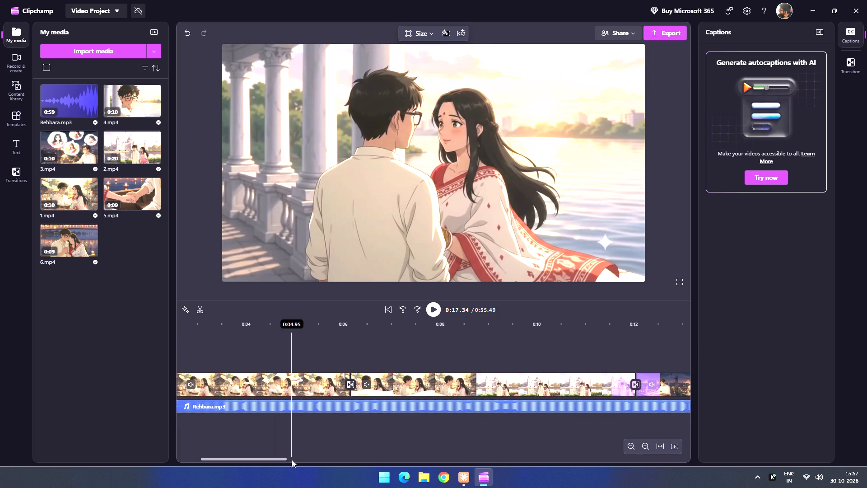
# Play the 4.mp4 clip with the soundtrack from about 0:16 to 0:26.69.
pyautogui.moveTo(272, 458); pyautogui.dragTo(227, 456)
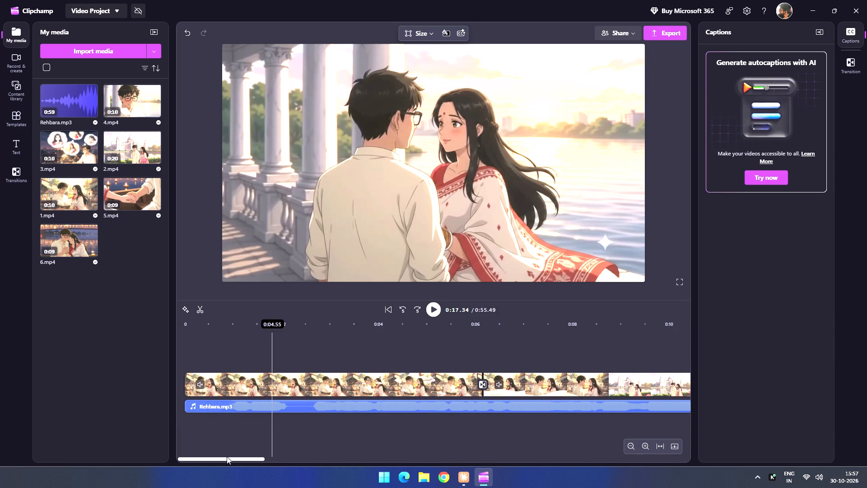
pyautogui.moveTo(227, 456); pyautogui.dragTo(283, 458)
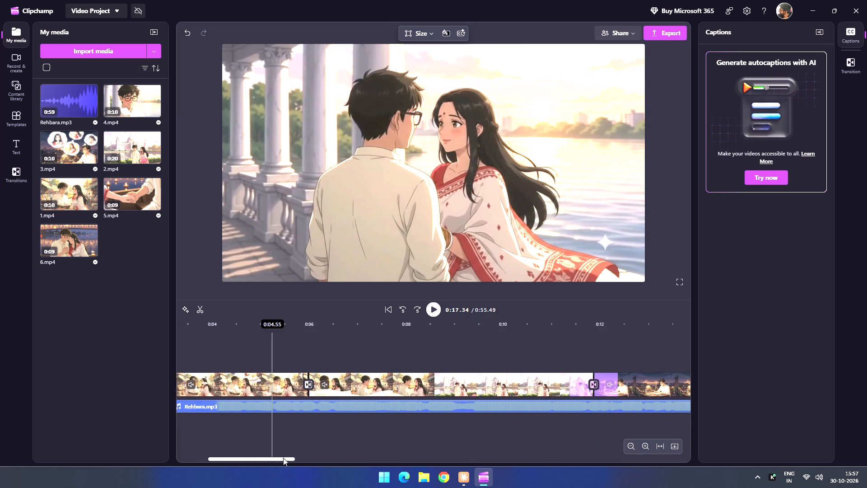
pyautogui.moveTo(283, 458); pyautogui.dragTo(325, 464)
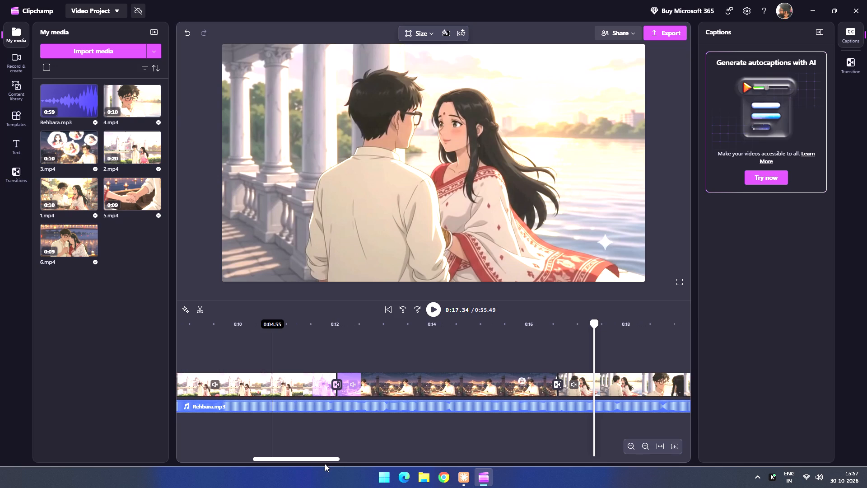
pyautogui.moveTo(325, 464); pyautogui.dragTo(359, 465)
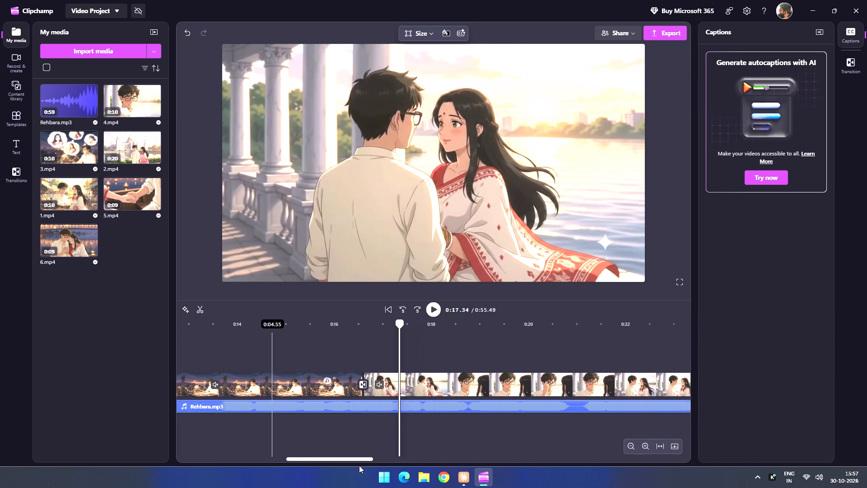
pyautogui.moveTo(359, 465); pyautogui.dragTo(361, 466)
pyautogui.moveTo(384, 324); pyautogui.dragTo(381, 324)
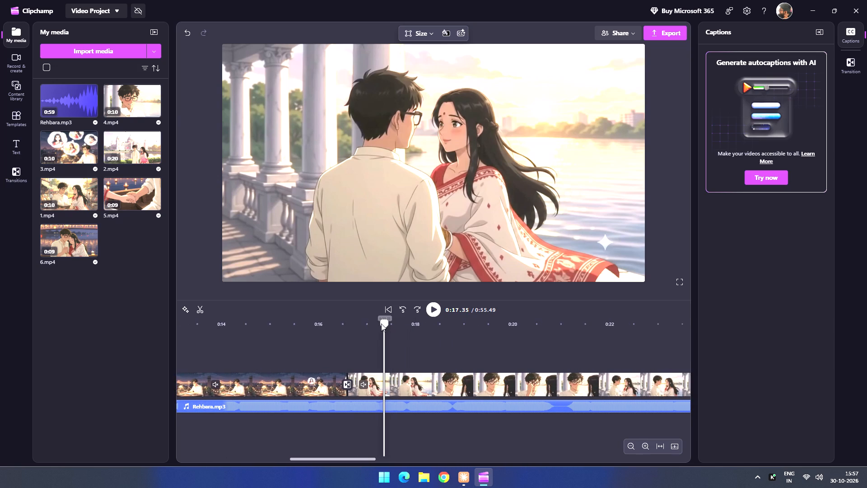
pyautogui.moveTo(381, 324); pyautogui.dragTo(322, 319)
pyautogui.click(432, 313)
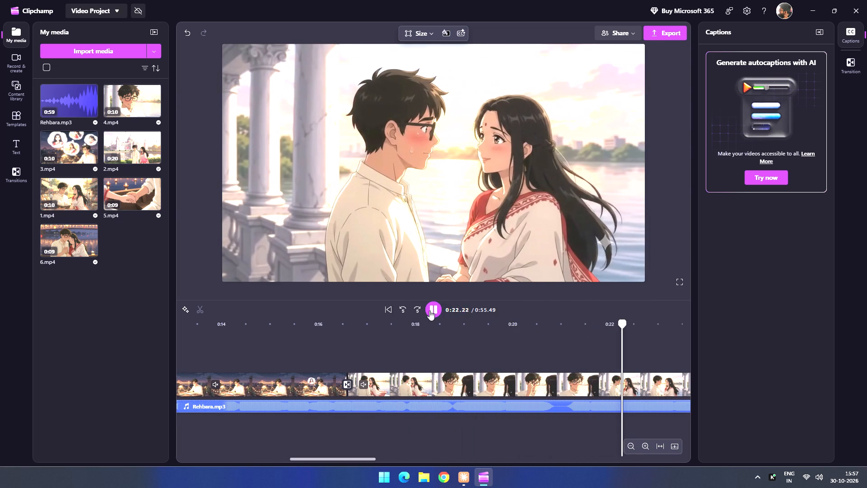
pyautogui.click(429, 310)
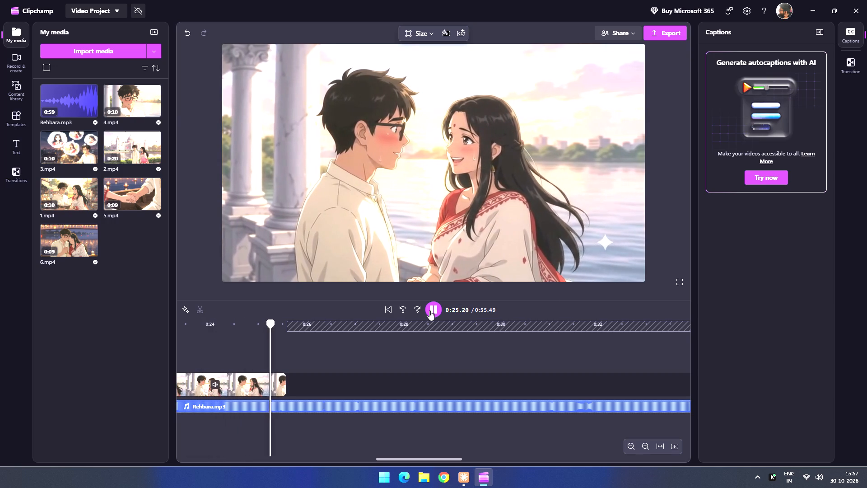
pyautogui.click(429, 310)
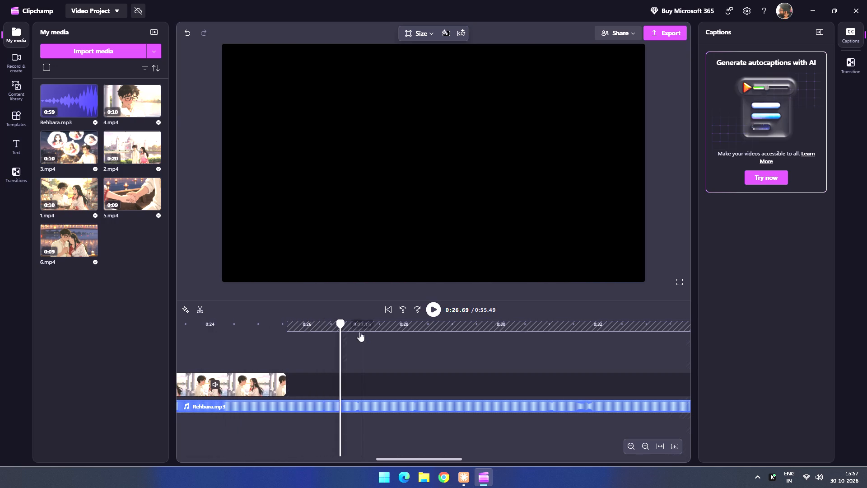
# Move the 5.mp4 clip earlier on the video track so it directly follows the 4.mp4 clip.
pyautogui.moveTo(341, 322); pyautogui.dragTo(243, 325)
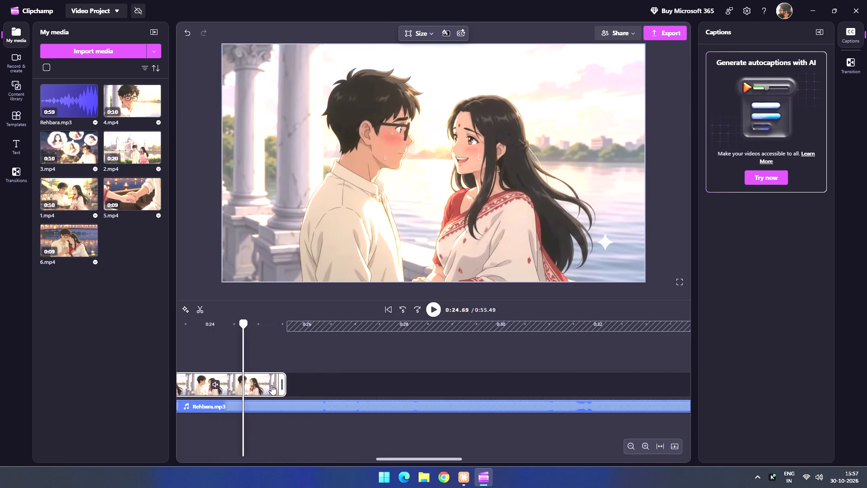
pyautogui.click(271, 385)
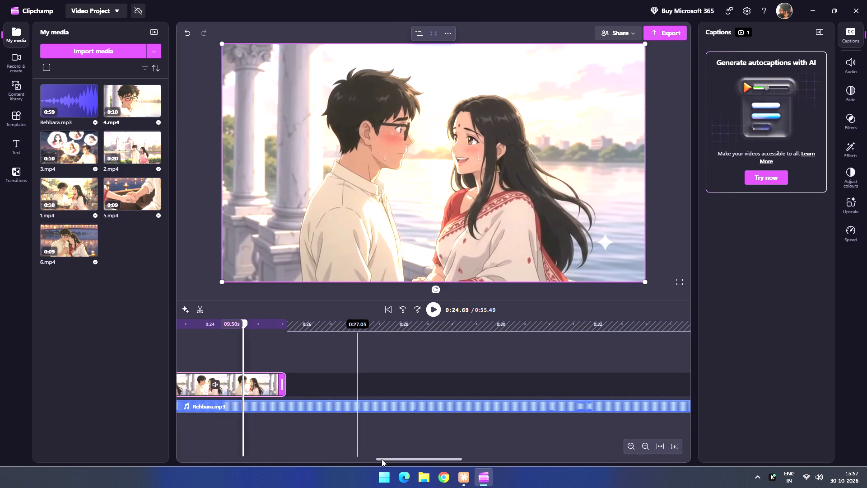
pyautogui.moveTo(396, 461); pyautogui.dragTo(342, 461)
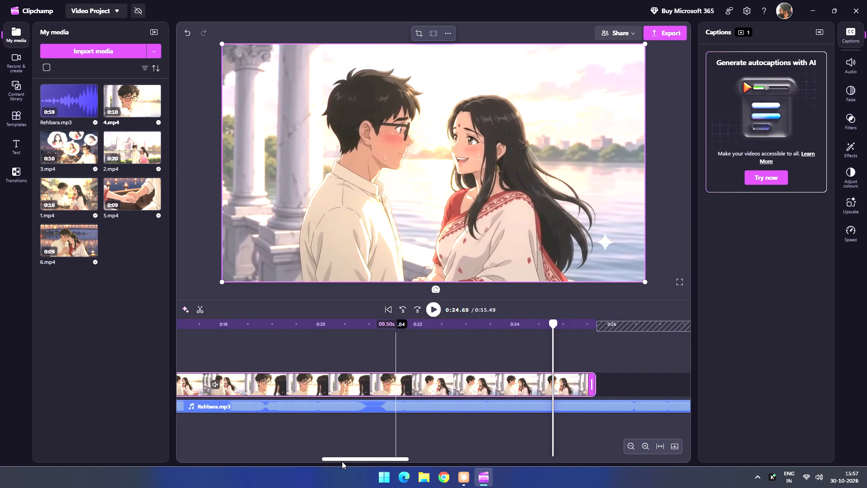
pyautogui.moveTo(342, 461); pyautogui.dragTo(460, 459)
pyautogui.click(501, 386)
pyautogui.moveTo(534, 380); pyautogui.dragTo(285, 376)
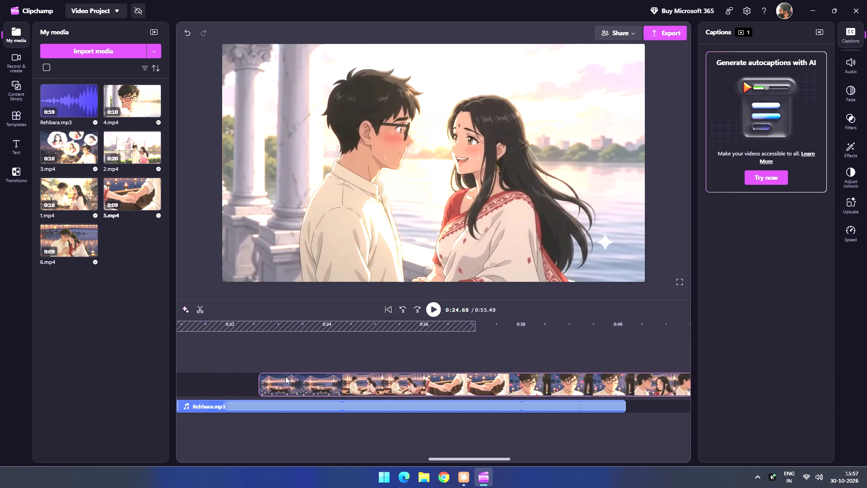
pyautogui.moveTo(285, 376); pyautogui.dragTo(227, 369)
pyautogui.moveTo(399, 373); pyautogui.dragTo(409, 399)
pyautogui.moveTo(471, 459); pyautogui.dragTo(422, 461)
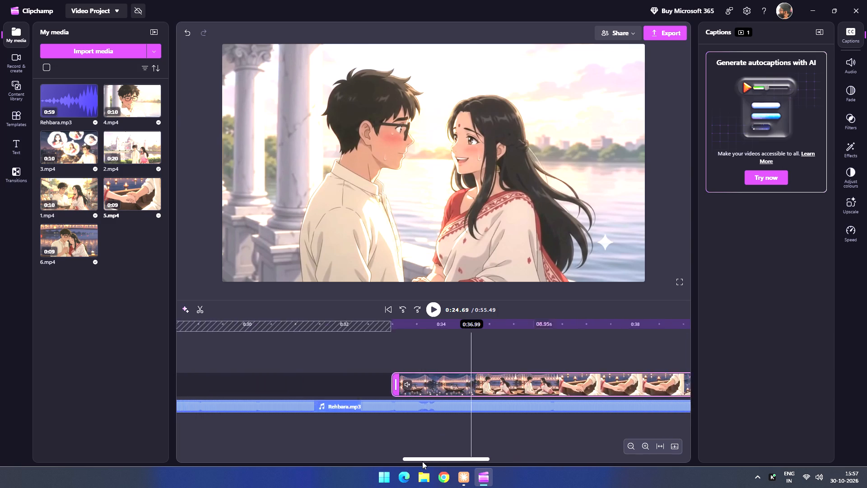
pyautogui.moveTo(422, 461); pyautogui.dragTo(415, 463)
pyautogui.moveTo(555, 385); pyautogui.dragTo(447, 388)
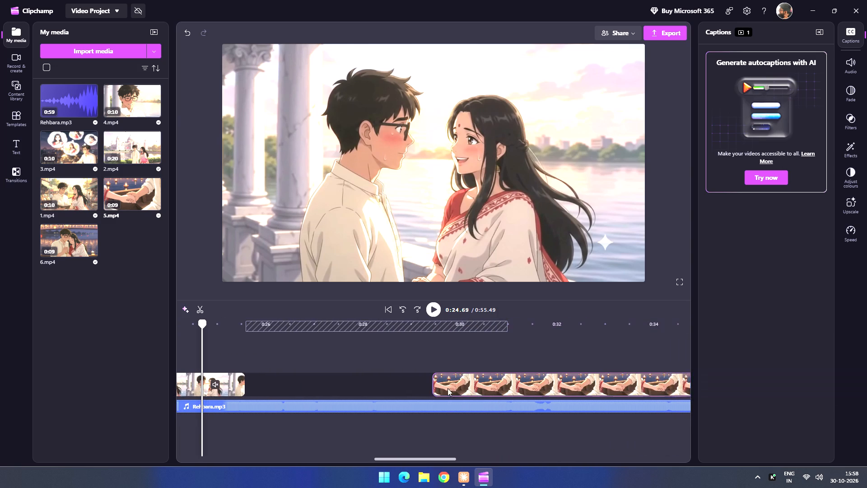
pyautogui.moveTo(447, 388); pyautogui.dragTo(281, 379)
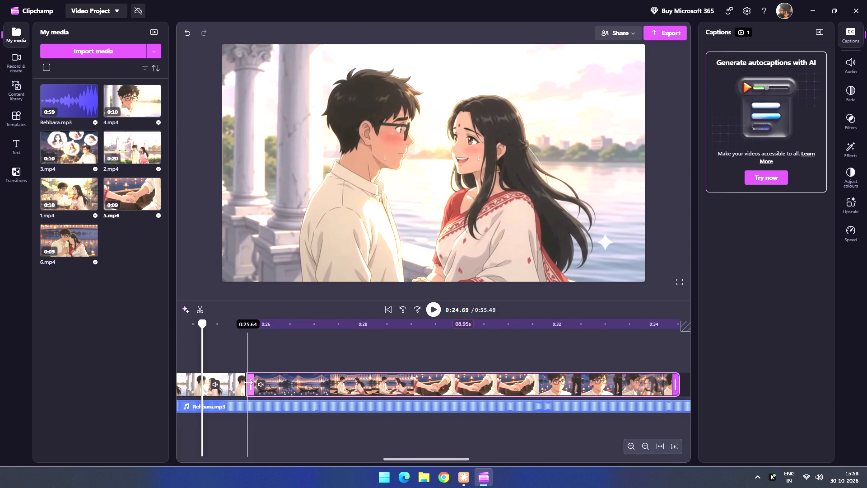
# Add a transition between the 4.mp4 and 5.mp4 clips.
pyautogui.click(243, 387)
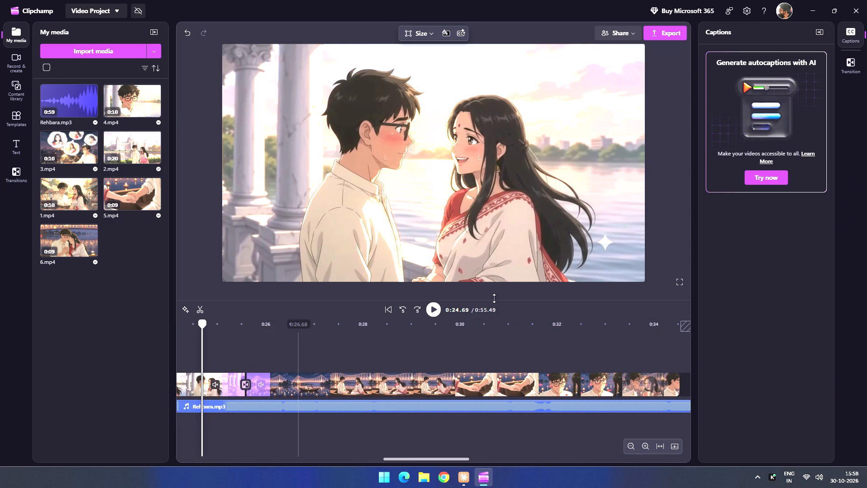
# Play the change from the 4.mp4 clip to the 5.mp4 clip from 0:24.69 to about 0:27.85.
pyautogui.click(435, 309)
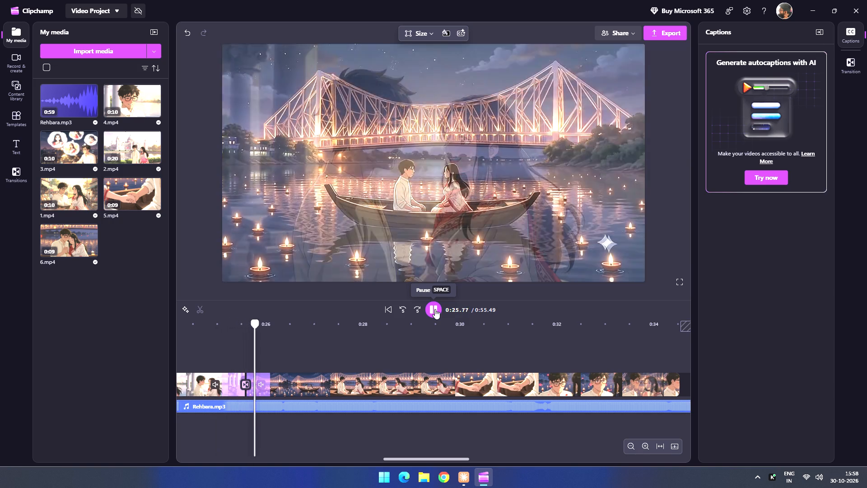
pyautogui.click(435, 309)
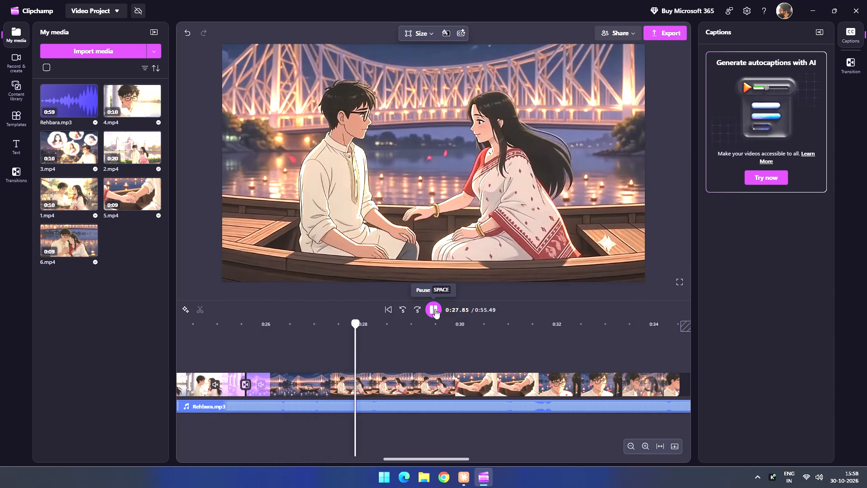
# Split the 5.mp4 clip at 0:27.33, just after its opening bridge shot.
pyautogui.moveTo(363, 324); pyautogui.dragTo(306, 326)
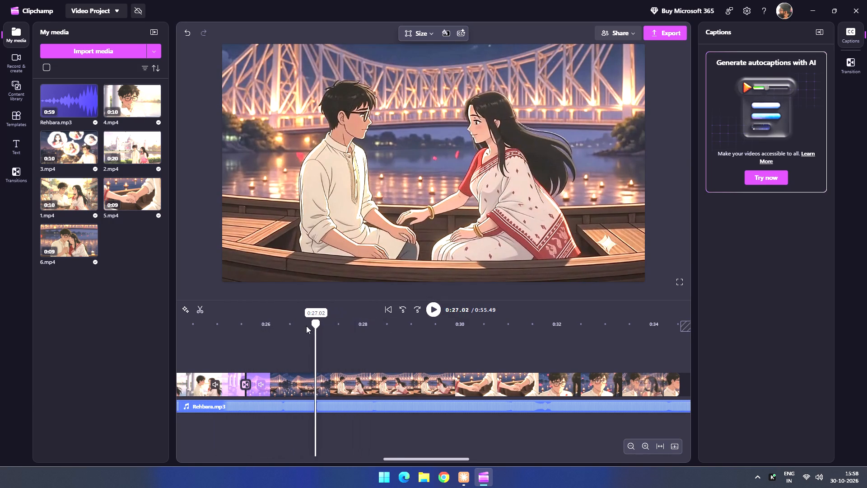
pyautogui.moveTo(306, 326); pyautogui.dragTo(262, 326)
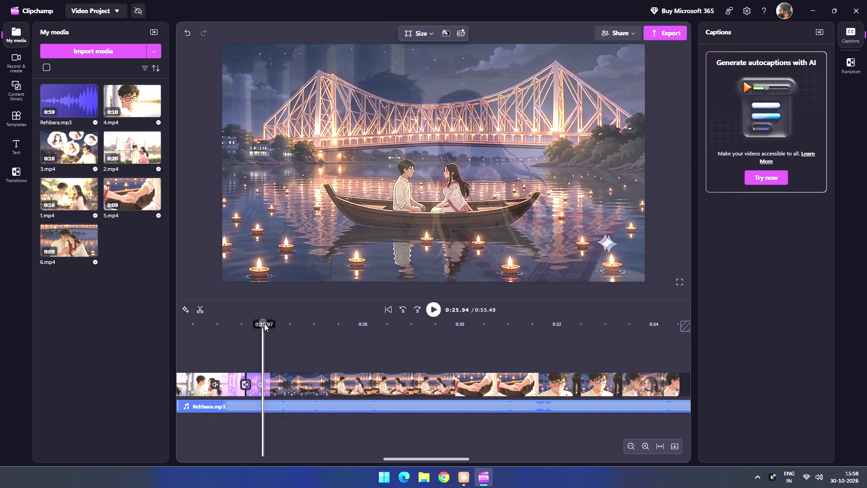
pyautogui.moveTo(264, 320); pyautogui.dragTo(284, 321)
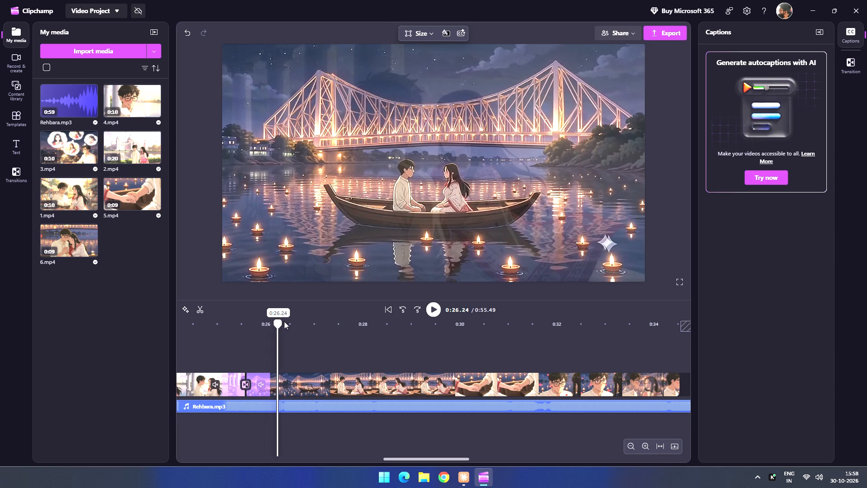
pyautogui.moveTo(284, 321); pyautogui.dragTo(326, 328)
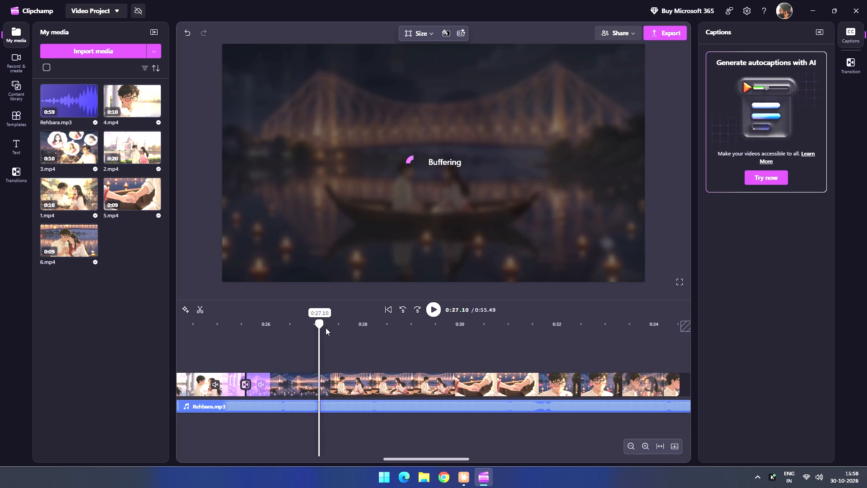
pyautogui.moveTo(326, 328); pyautogui.dragTo(333, 328)
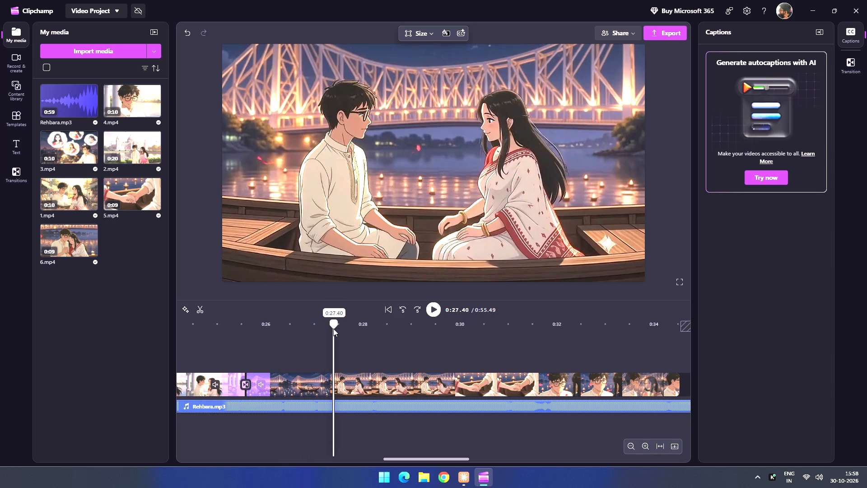
pyautogui.moveTo(333, 328); pyautogui.dragTo(330, 328)
pyautogui.click(368, 382)
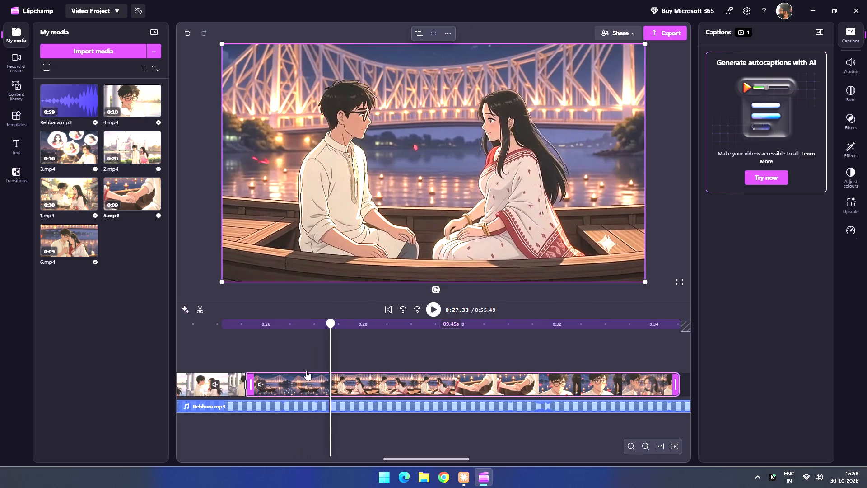
pyautogui.click(203, 309)
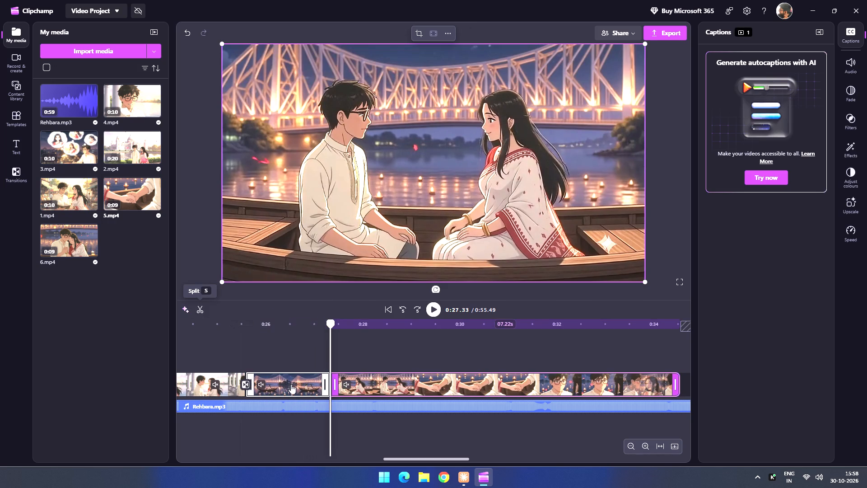
# Delete the opening bridge-shot segment of the split 5.mp4 clip.
pyautogui.click(291, 384)
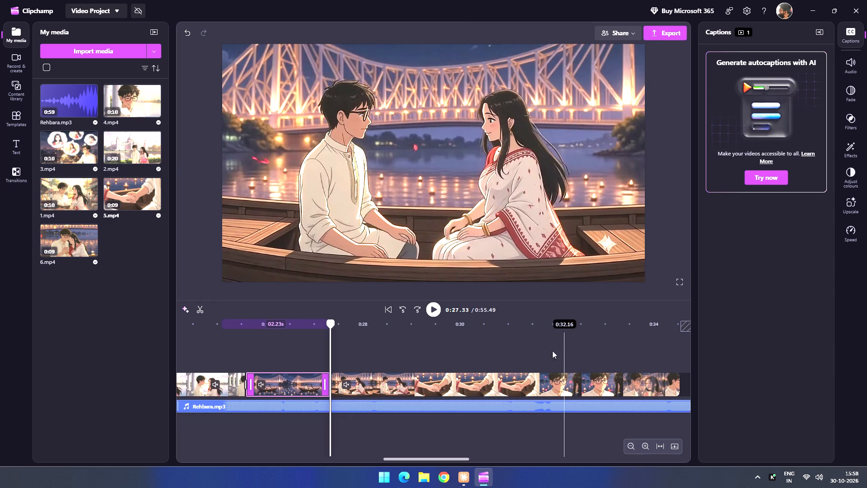
pyautogui.press('Delete')
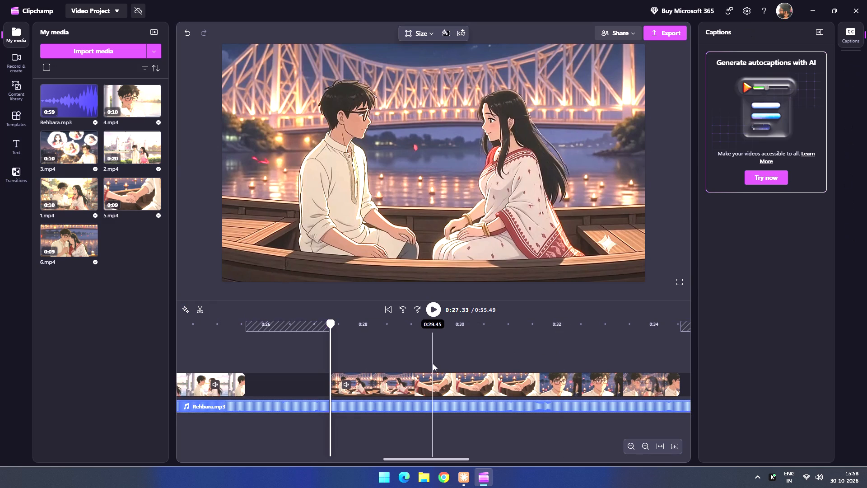
# Move the remaining 5.mp4 segment earlier so it directly follows the 4.mp4 clip, closing the gap.
pyautogui.click(452, 387)
pyautogui.moveTo(453, 387); pyautogui.dragTo(371, 386)
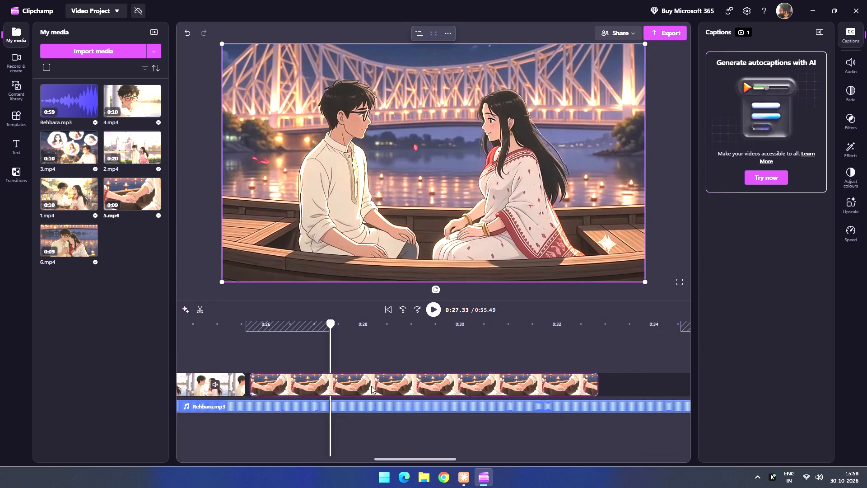
pyautogui.moveTo(371, 386); pyautogui.dragTo(364, 385)
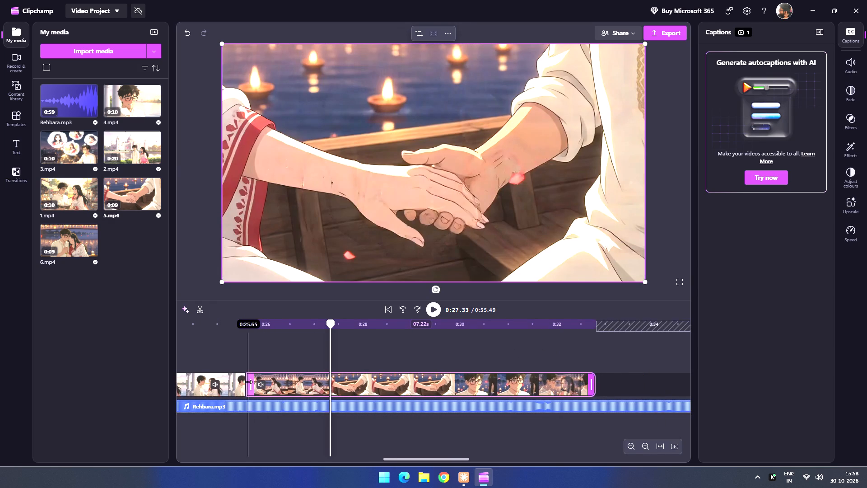
# Add a transition between the 4.mp4 clip and the shortened 5.mp4 clip.
pyautogui.click(246, 383)
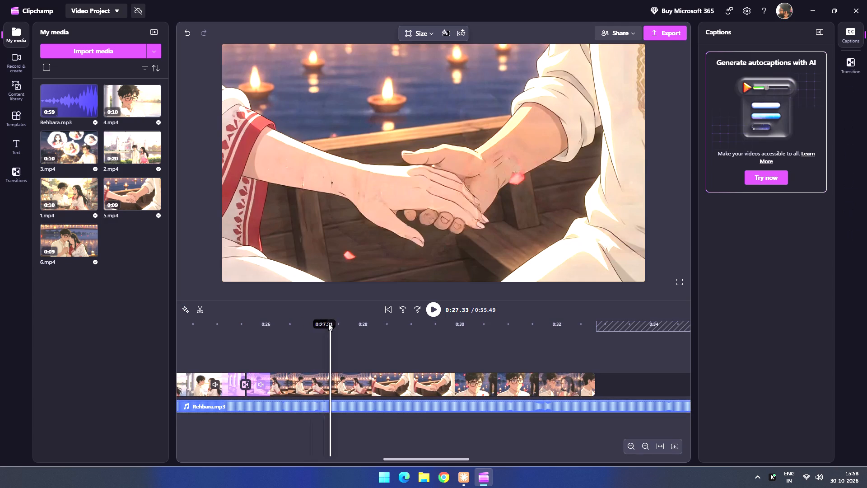
# Play back the transition from 4.mp4 and the shortened 5.mp4 clip through to its end.
pyautogui.moveTo(329, 323); pyautogui.dragTo(188, 316)
pyautogui.click(436, 313)
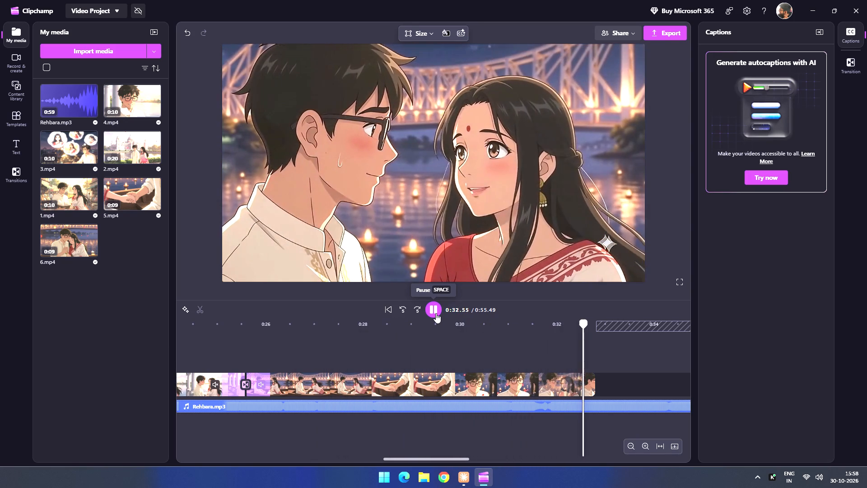
pyautogui.click(436, 313)
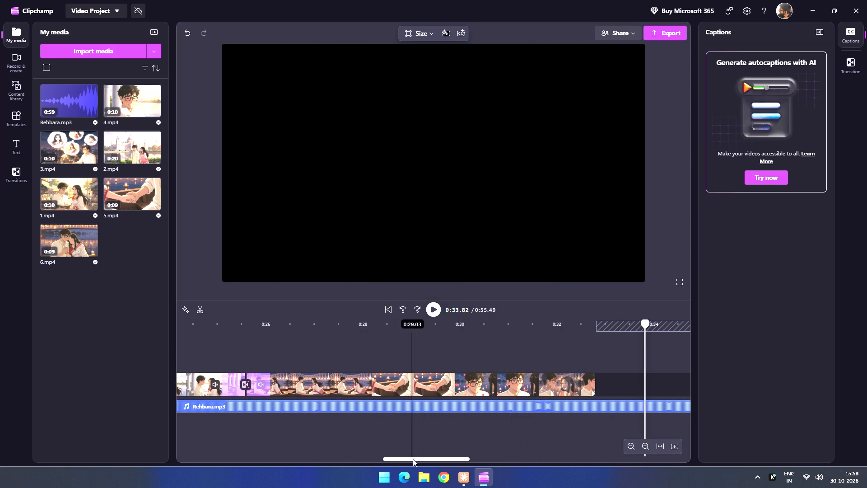
# Move the 6.mp4 clip earlier on the video track so it directly follows the 5.mp4 clip, closing the gap.
pyautogui.moveTo(413, 459); pyautogui.dragTo(539, 465)
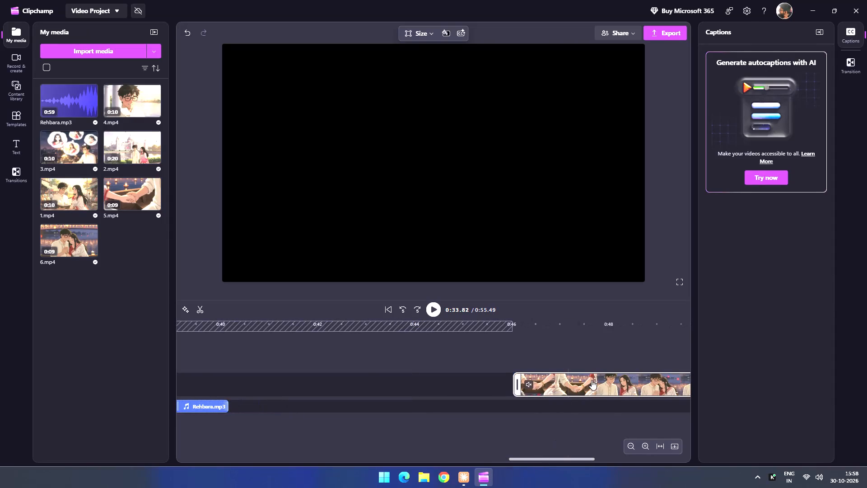
pyautogui.click(592, 380)
pyautogui.moveTo(599, 388); pyautogui.dragTo(206, 365)
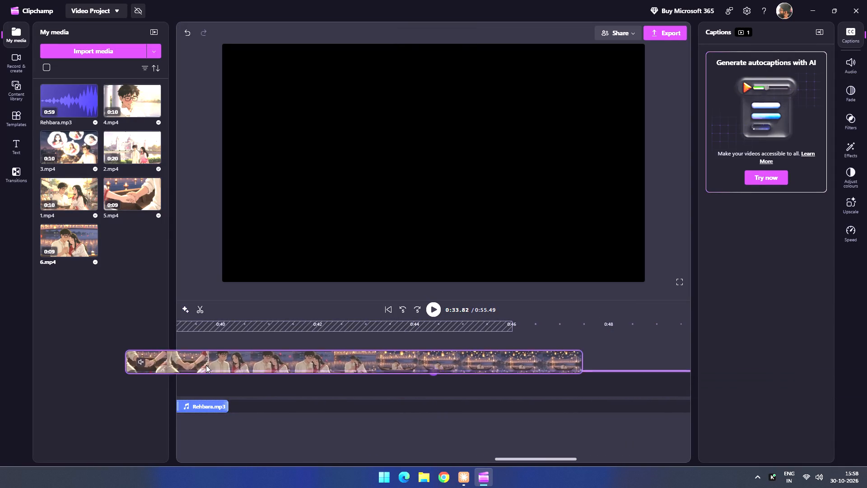
pyautogui.moveTo(206, 365); pyautogui.dragTo(219, 385)
pyautogui.moveTo(571, 460); pyautogui.dragTo(506, 460)
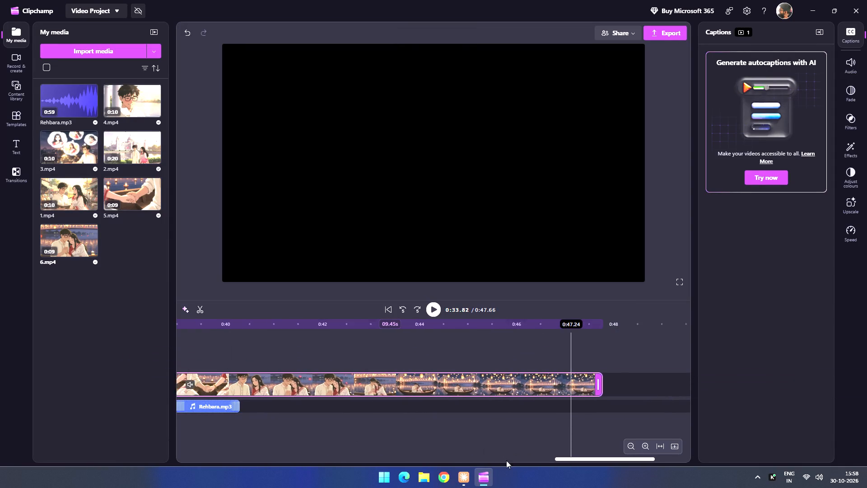
pyautogui.moveTo(506, 460); pyautogui.dragTo(490, 462)
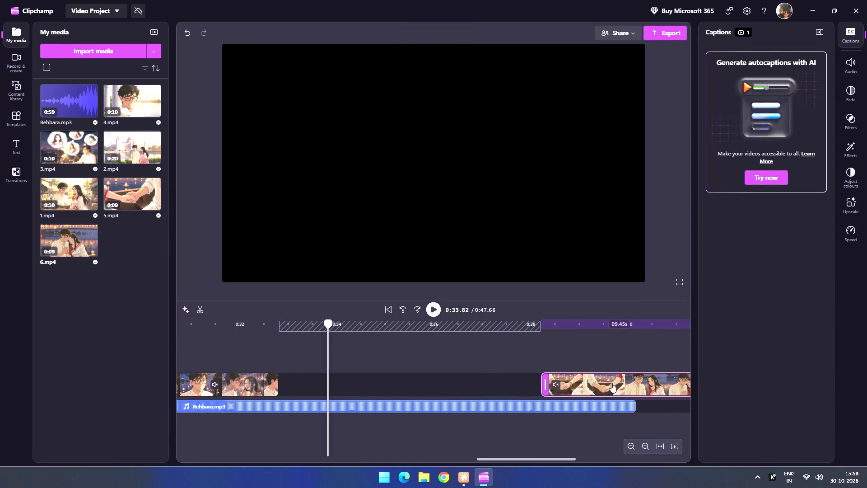
pyautogui.click(611, 383)
pyautogui.moveTo(631, 383); pyautogui.dragTo(359, 383)
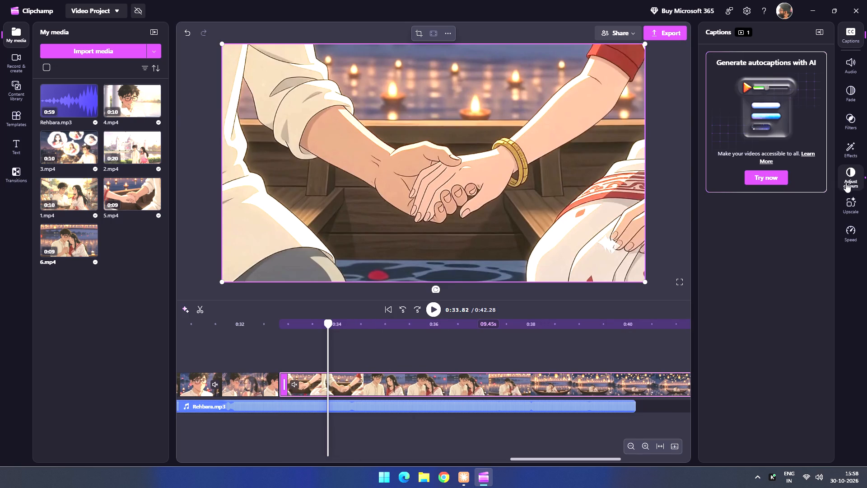
# Set the 6.mp4 clip's speed to 1.3x so it ends close to the end of the Rehbara.mp3 soundtrack.
pyautogui.click(859, 233)
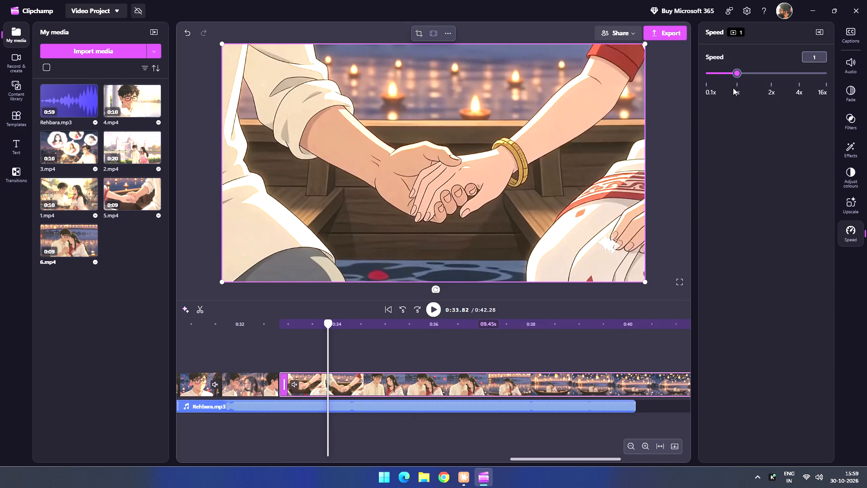
pyautogui.moveTo(736, 75); pyautogui.dragTo(761, 79)
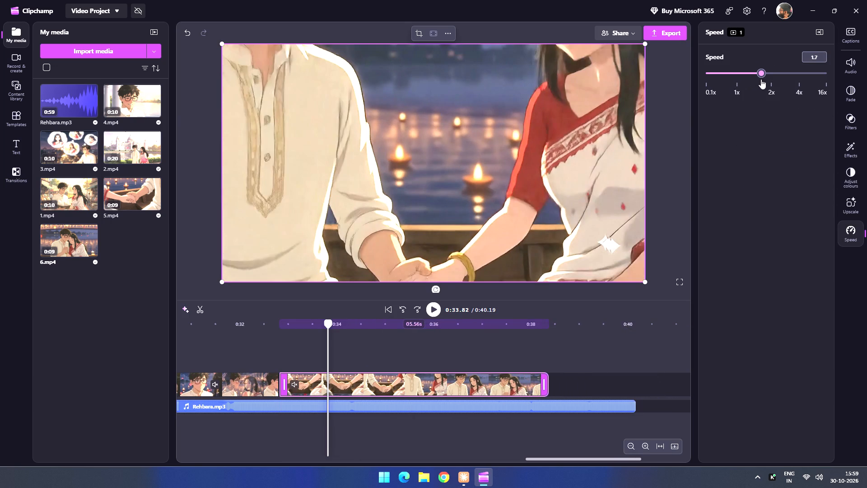
pyautogui.moveTo(761, 79); pyautogui.dragTo(761, 79)
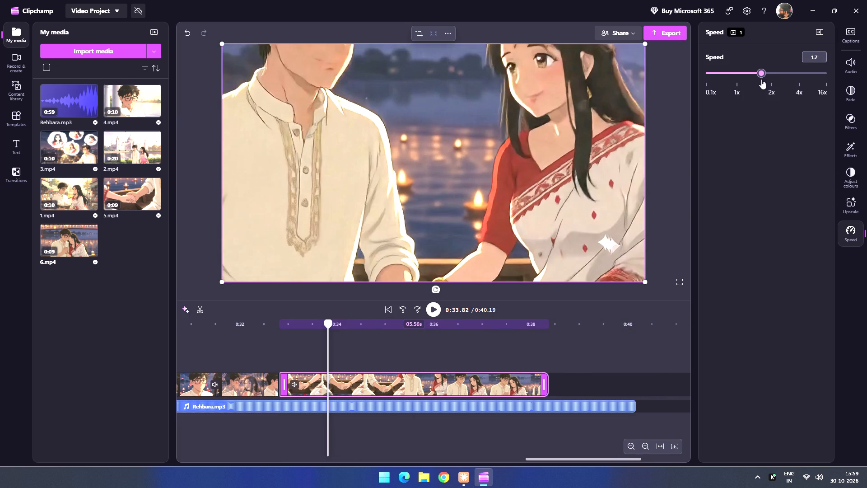
pyautogui.moveTo(761, 79); pyautogui.dragTo(752, 79)
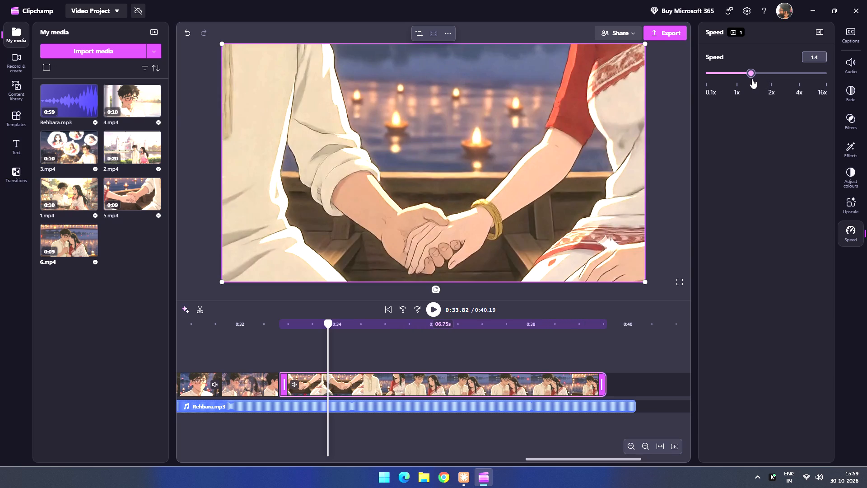
pyautogui.moveTo(752, 79); pyautogui.dragTo(750, 78)
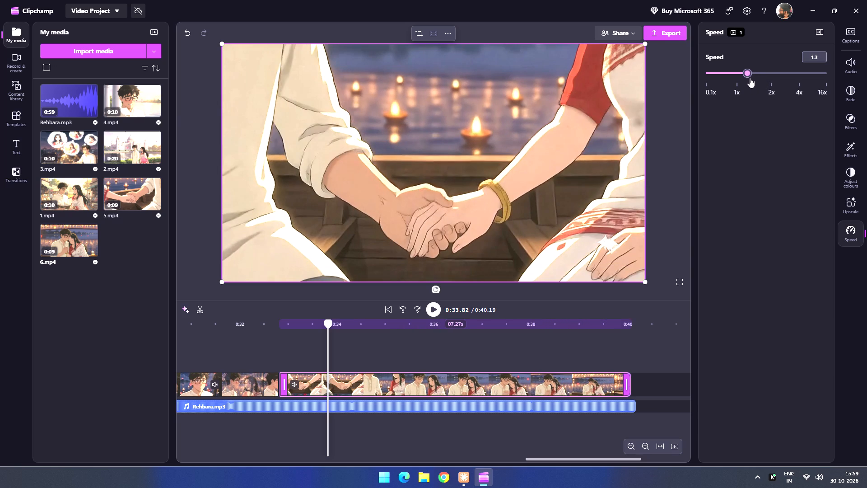
pyautogui.moveTo(750, 78); pyautogui.dragTo(749, 78)
pyautogui.moveTo(749, 78); pyautogui.dragTo(742, 79)
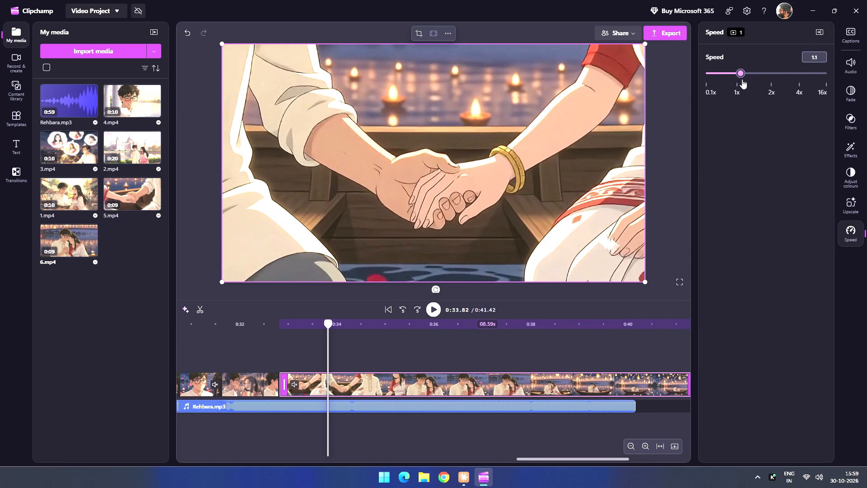
pyautogui.moveTo(742, 79); pyautogui.dragTo(748, 81)
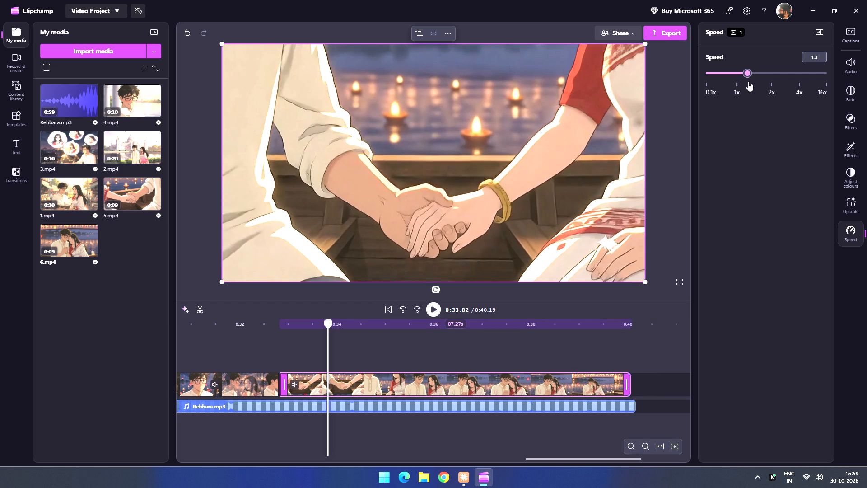
pyautogui.moveTo(748, 81); pyautogui.dragTo(748, 83)
# Play the assembled video from the very beginning to review the clips against the soundtrack.
pyautogui.moveTo(583, 458); pyautogui.dragTo(303, 412)
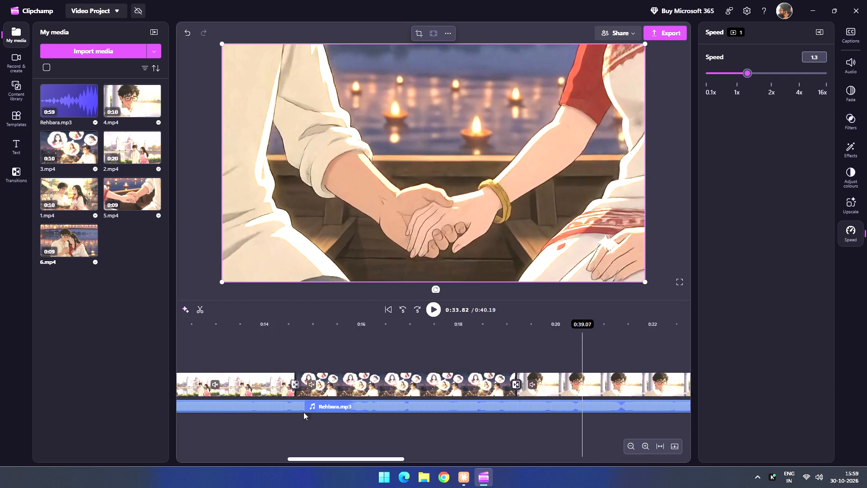
pyautogui.moveTo(303, 412); pyautogui.dragTo(148, 377)
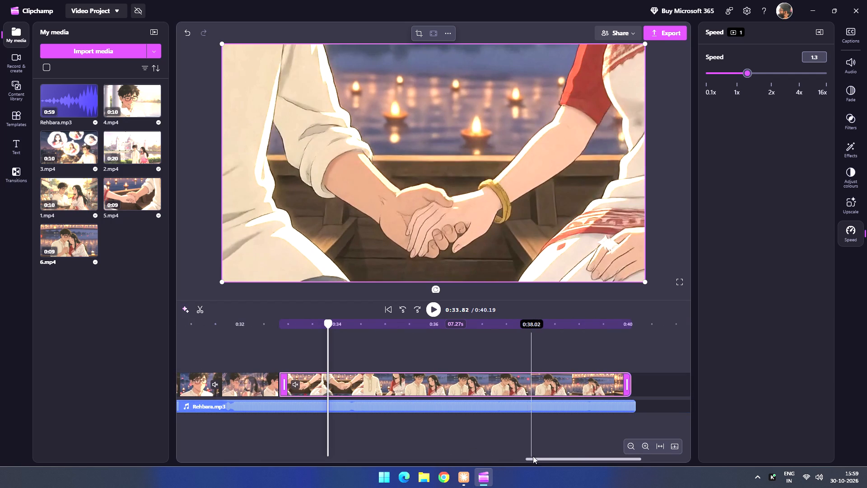
pyautogui.moveTo(533, 459); pyautogui.dragTo(174, 431)
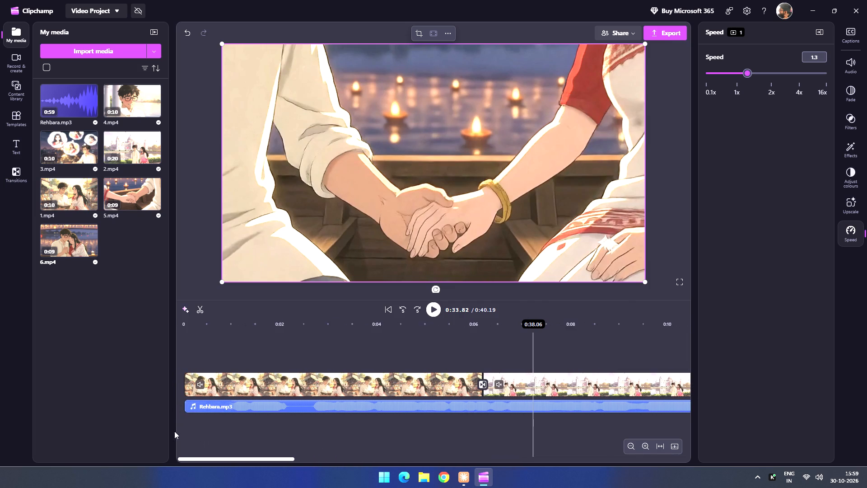
pyautogui.moveTo(174, 431); pyautogui.dragTo(167, 430)
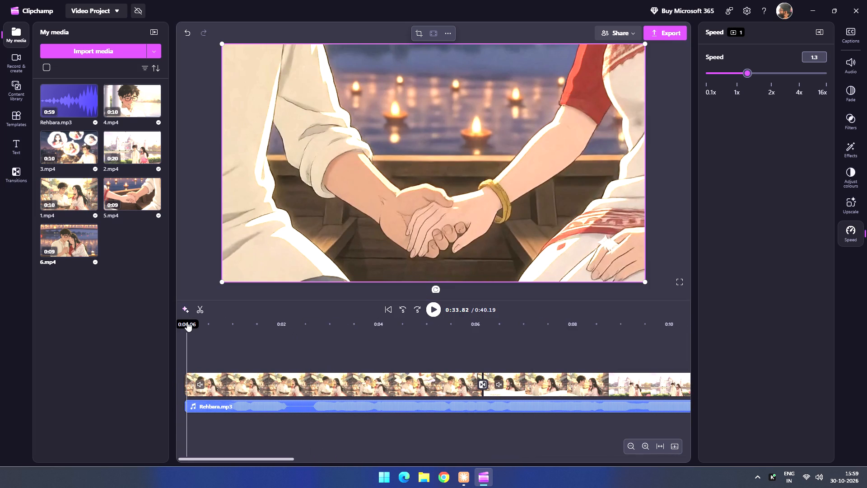
pyautogui.click(183, 322)
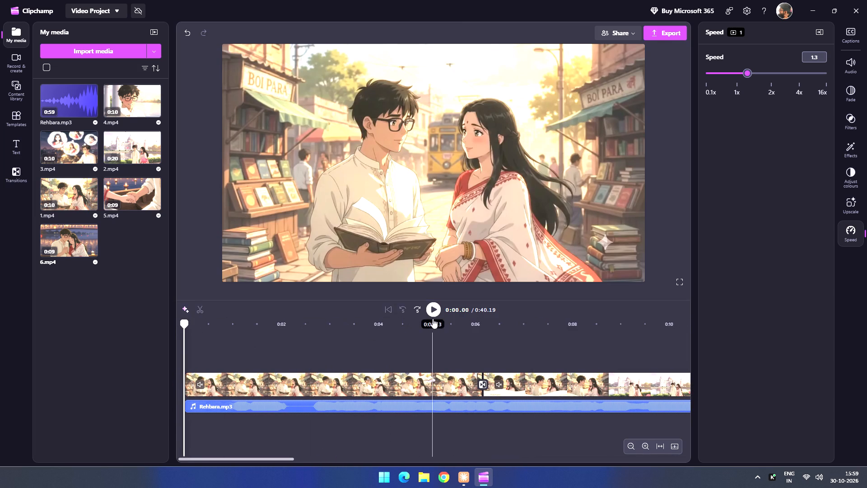
pyautogui.click(433, 312)
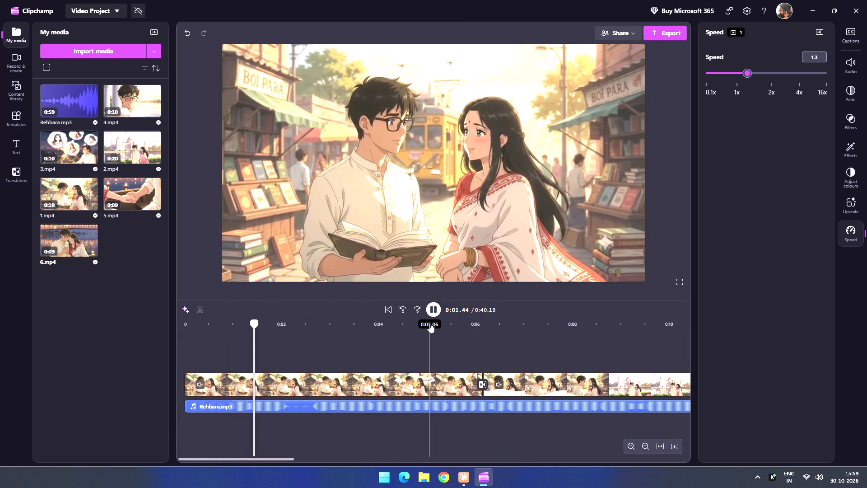
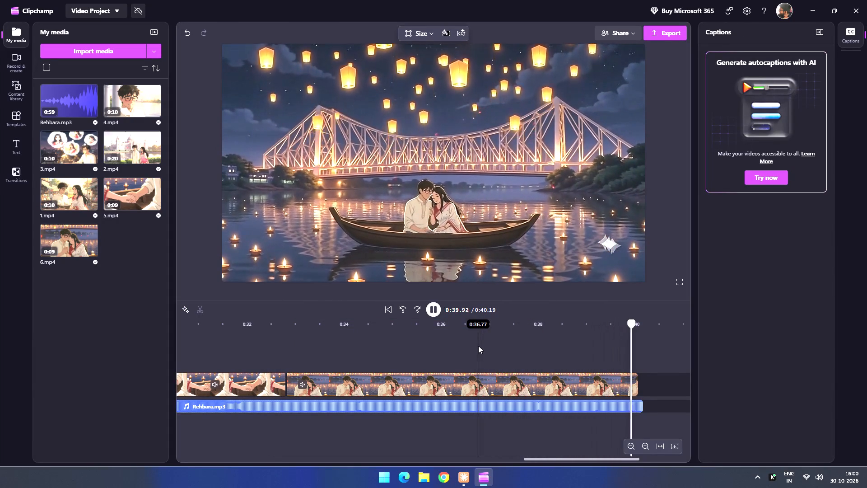
# Speed up the 4.mp4 clip to just over 1.7x so that it ends shortly before 0:22 on the timeline.
pyautogui.moveTo(546, 456); pyautogui.dragTo(379, 452)
pyautogui.click(375, 380)
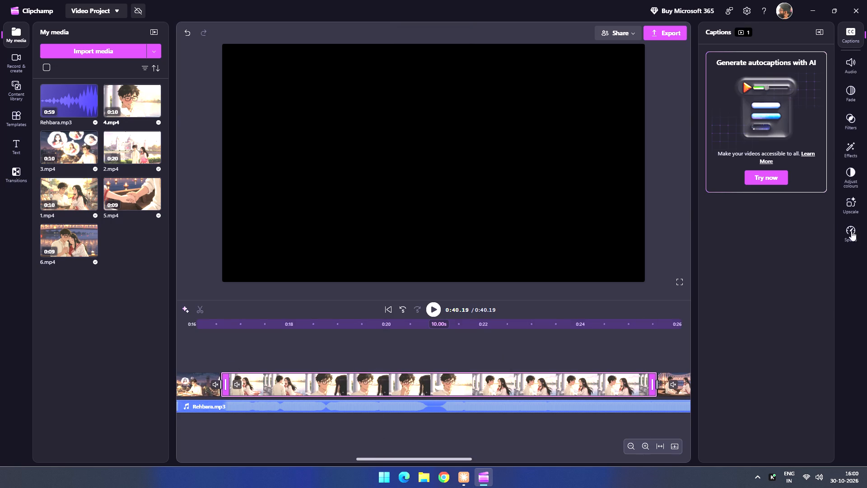
pyautogui.click(846, 235)
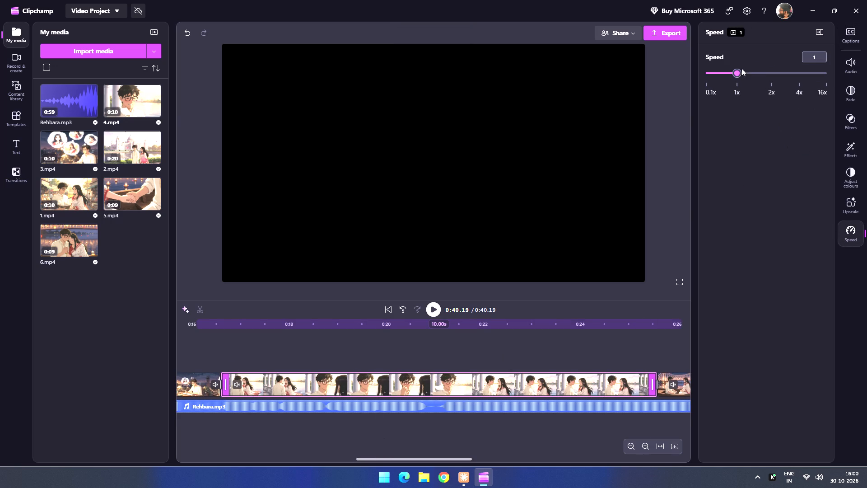
pyautogui.moveTo(739, 70); pyautogui.dragTo(752, 76)
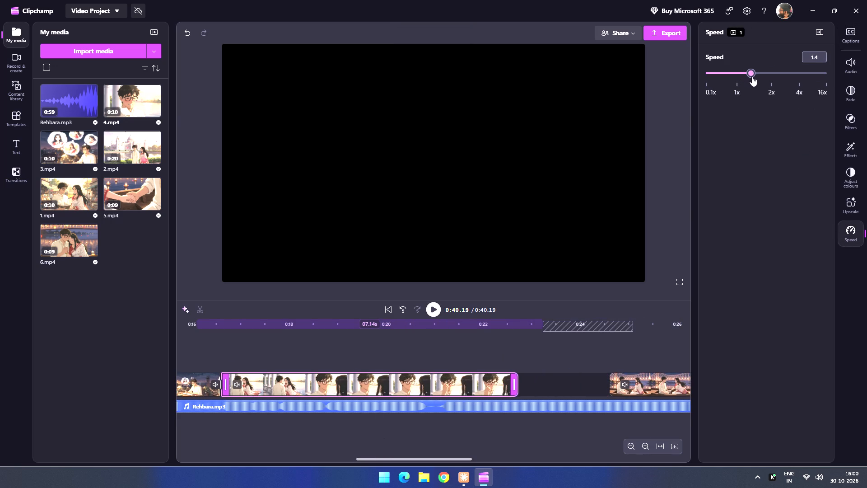
pyautogui.moveTo(752, 76); pyautogui.dragTo(761, 79)
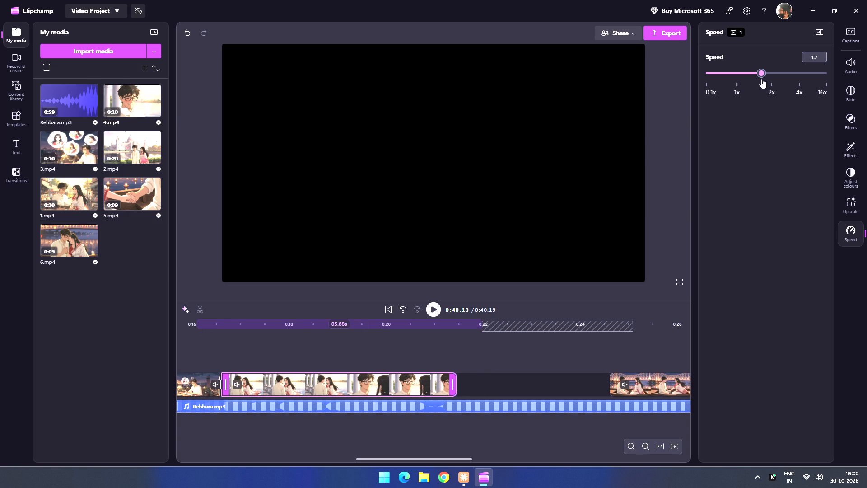
pyautogui.moveTo(761, 79); pyautogui.dragTo(763, 79)
# Move the 5.mp4 clip earlier on the video track so it directly follows the shortened 4.mp4 clip.
pyautogui.click(659, 383)
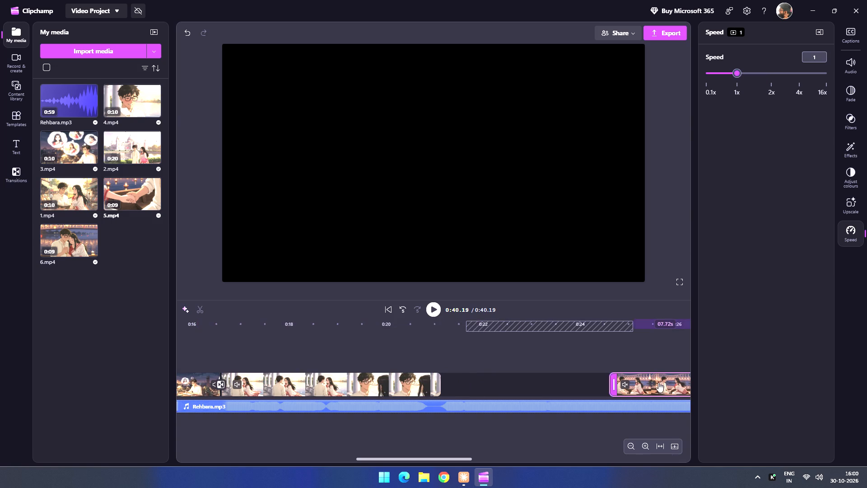
pyautogui.moveTo(668, 385); pyautogui.dragTo(460, 388)
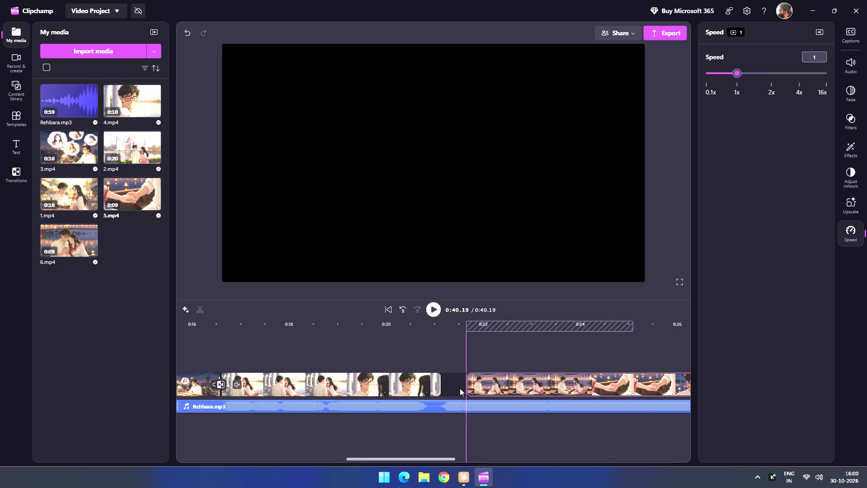
pyautogui.moveTo(460, 388); pyautogui.dragTo(447, 388)
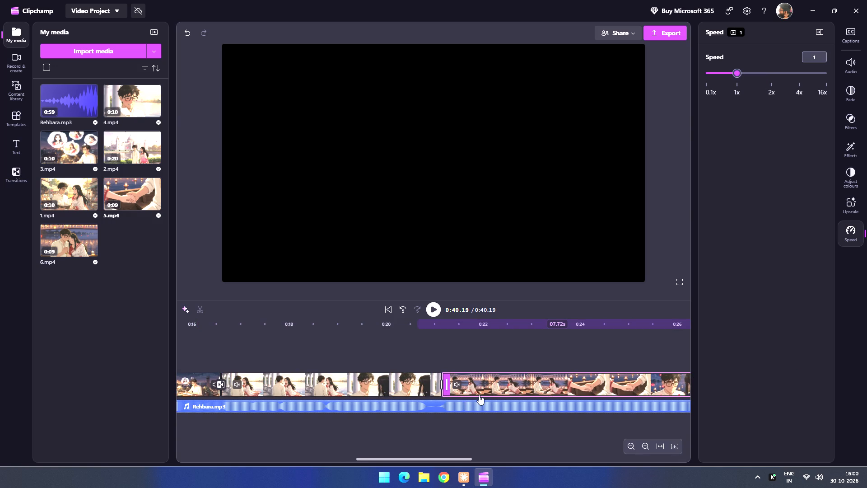
# Add a transition at the cut between the 4.mp4 and 5.mp4 clips.
pyautogui.click(443, 382)
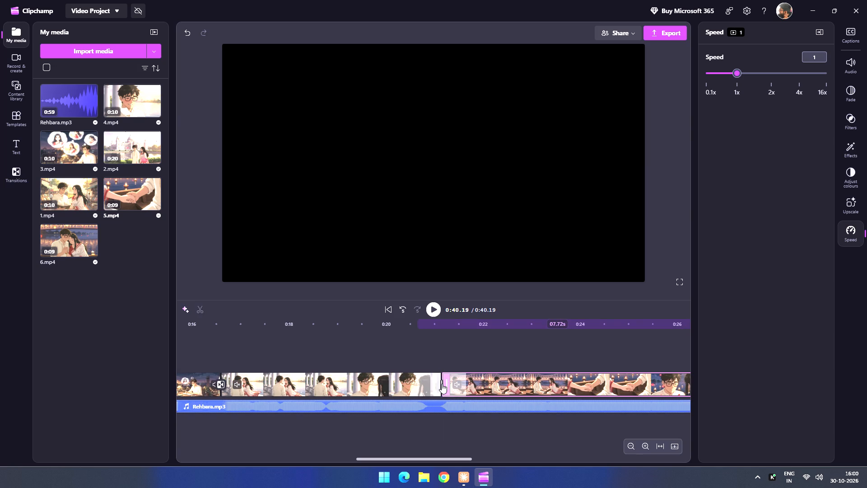
pyautogui.click(442, 384)
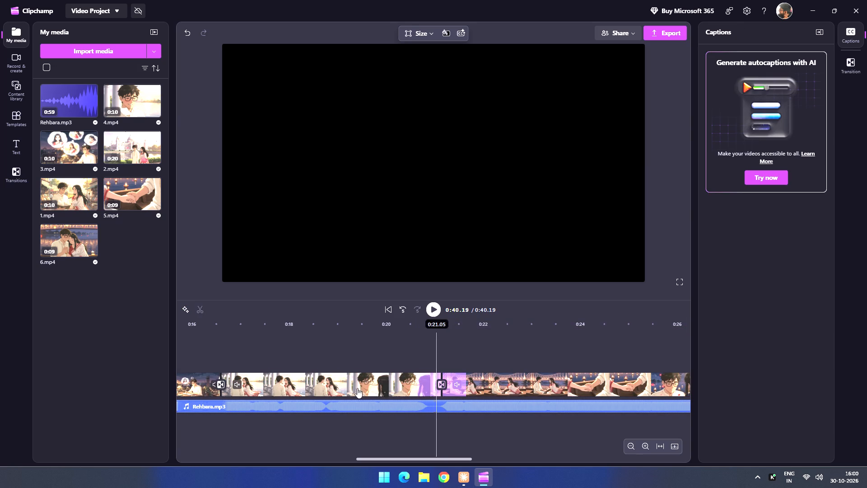
# Play back the video from about 0:16 through the 4.mp4 and 5.mp4 clips to about 0:28.
pyautogui.click(209, 339)
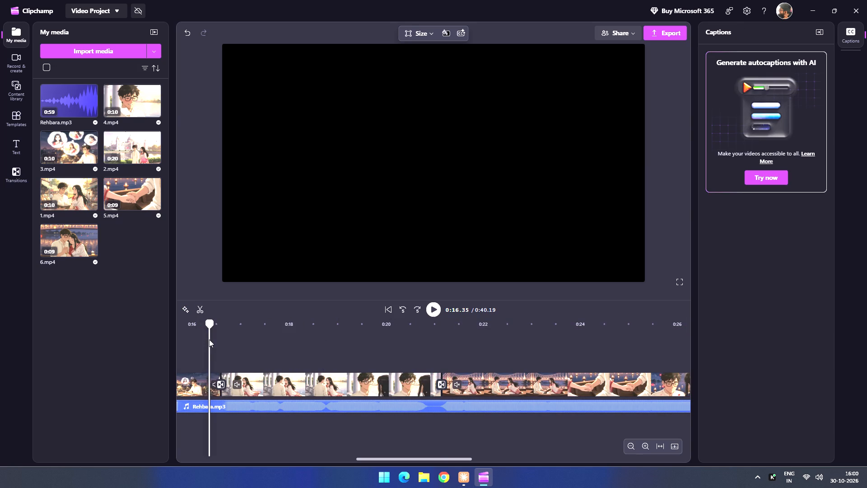
pyautogui.click(434, 313)
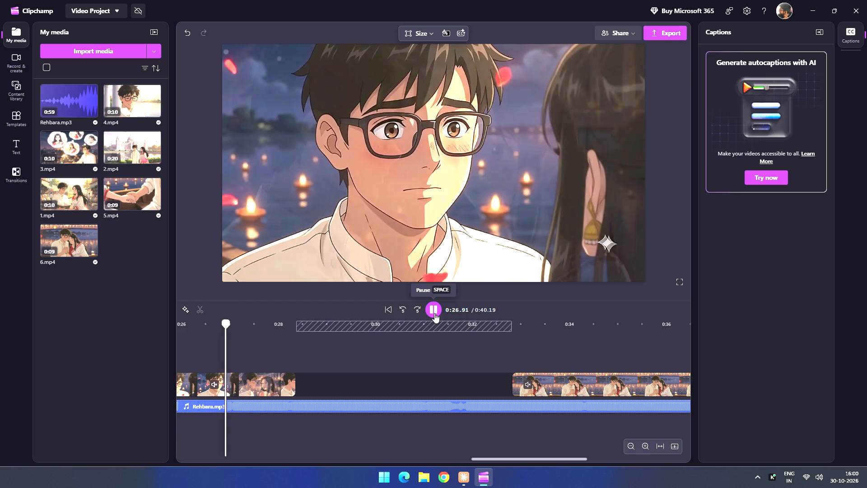
pyautogui.click(434, 313)
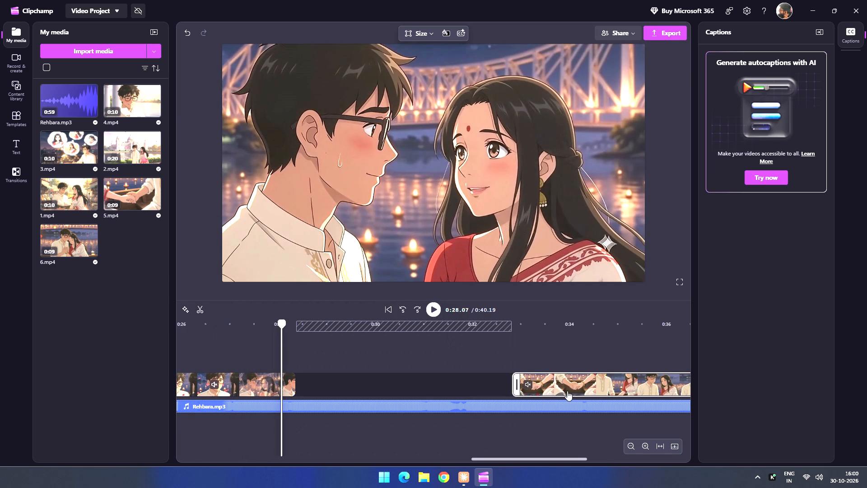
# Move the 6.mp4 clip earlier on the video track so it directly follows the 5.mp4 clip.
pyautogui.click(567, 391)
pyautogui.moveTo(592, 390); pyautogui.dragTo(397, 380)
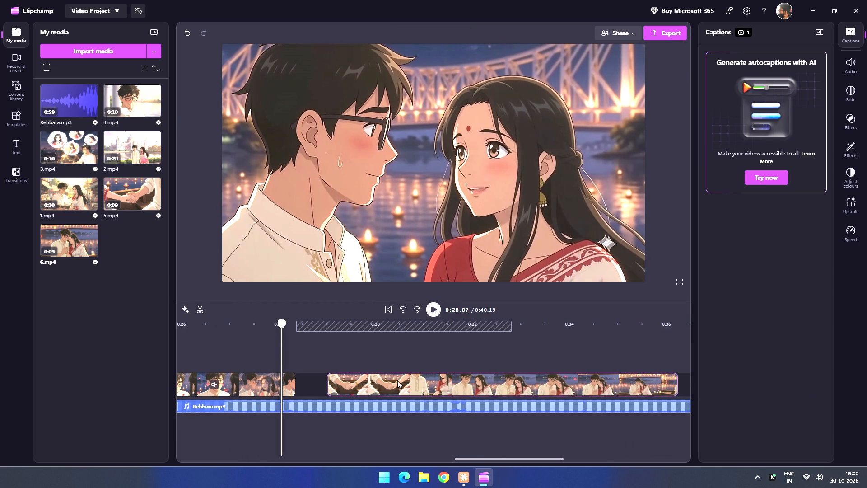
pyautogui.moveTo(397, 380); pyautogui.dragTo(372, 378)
# Set the 5.mp4 clip's speed to 1.8x.
pyautogui.click(266, 379)
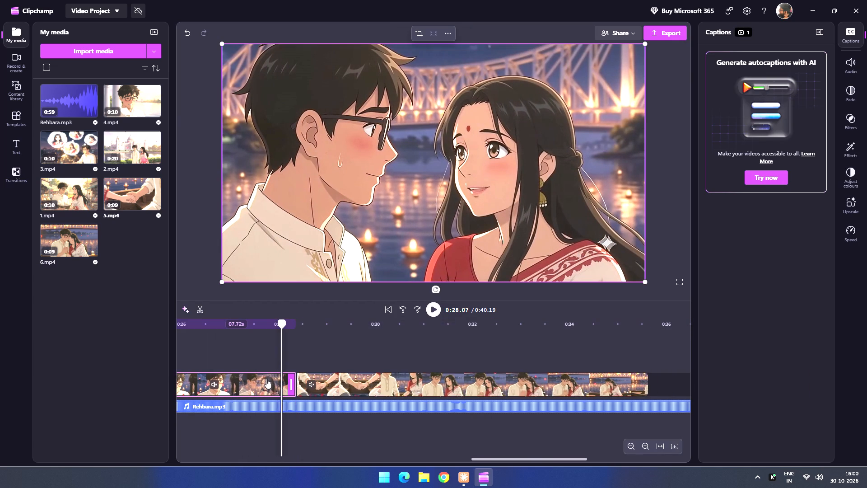
pyautogui.click(854, 232)
pyautogui.click(737, 68)
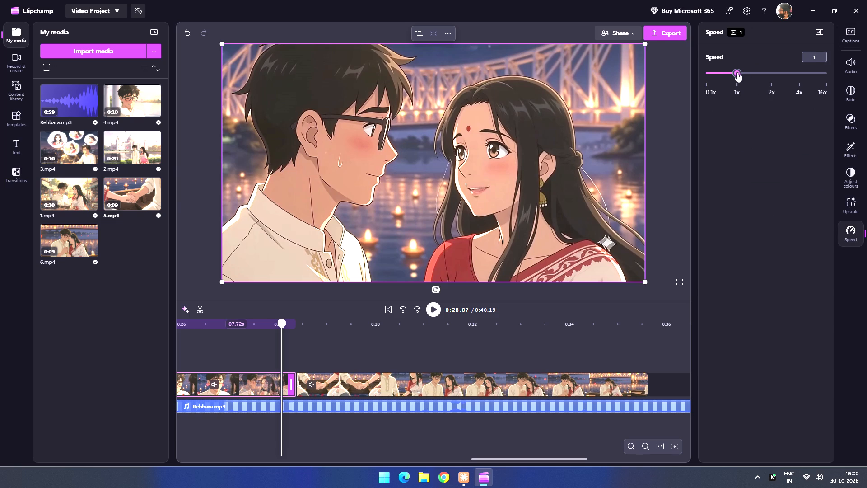
pyautogui.moveTo(737, 73); pyautogui.dragTo(757, 78)
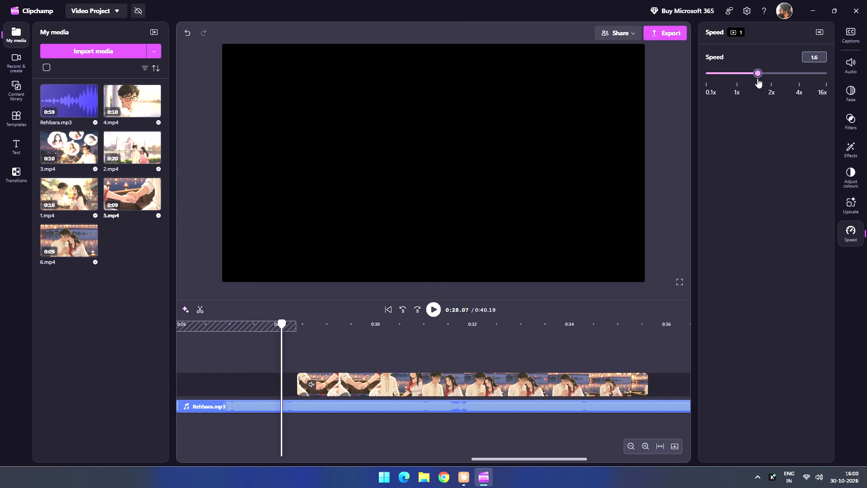
pyautogui.moveTo(757, 78); pyautogui.dragTo(764, 79)
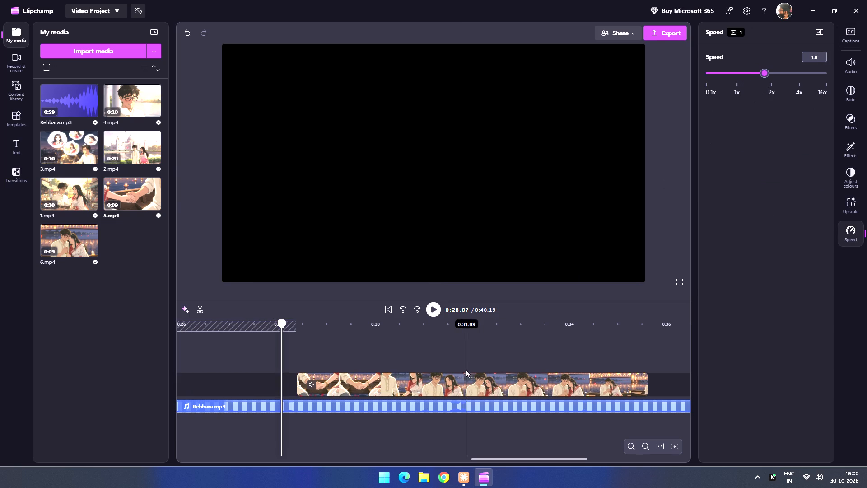
# Move the 6.mp4 clip back against the end of the sped-up 5.mp4 clip, closing the gap between them.
pyautogui.click(480, 388)
pyautogui.moveTo(515, 459); pyautogui.dragTo(499, 460)
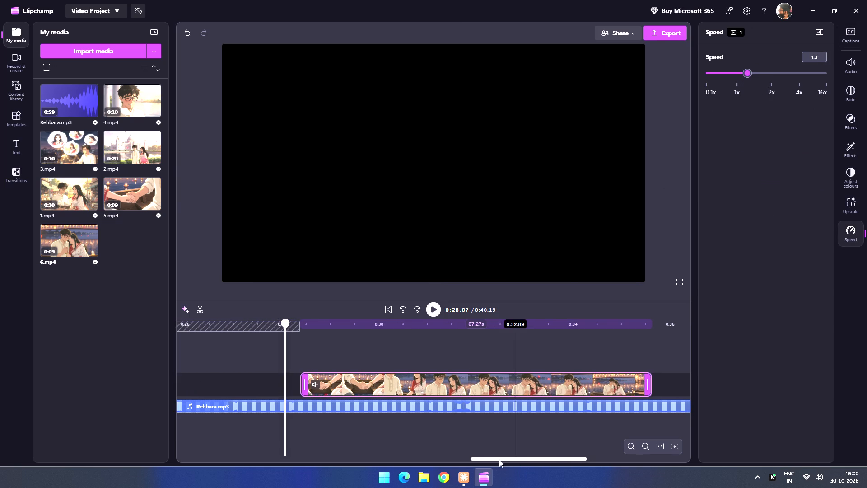
pyautogui.moveTo(499, 460); pyautogui.dragTo(467, 460)
pyautogui.moveTo(575, 383); pyautogui.dragTo(433, 382)
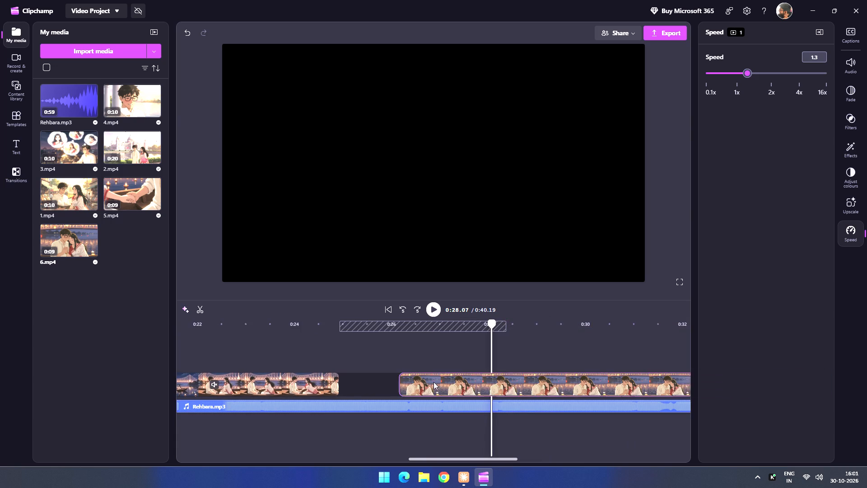
pyautogui.moveTo(433, 382); pyautogui.dragTo(393, 381)
# Add a transition at the cut between the 5.mp4 and 6.mp4 clips.
pyautogui.moveTo(471, 459); pyautogui.dragTo(403, 455)
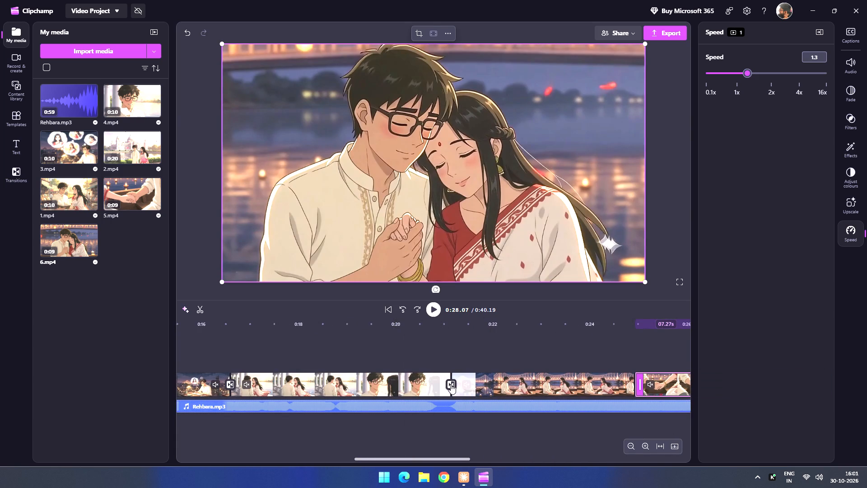
pyautogui.moveTo(447, 460); pyautogui.dragTo(495, 464)
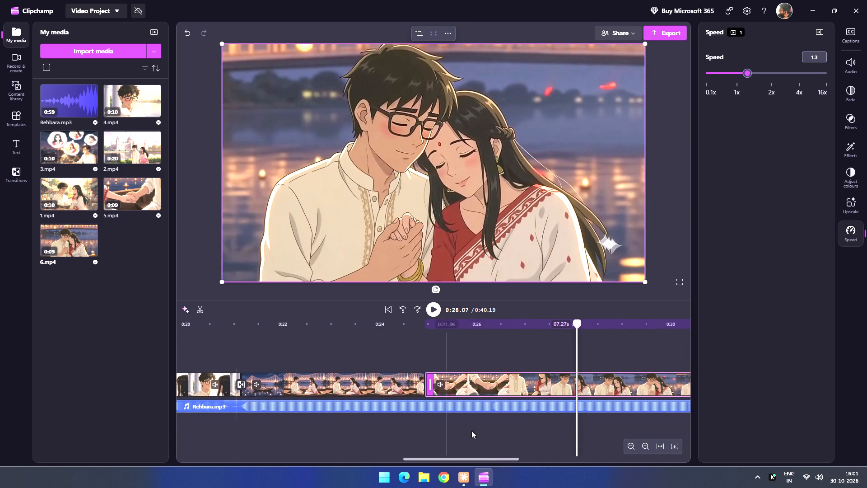
pyautogui.click(424, 385)
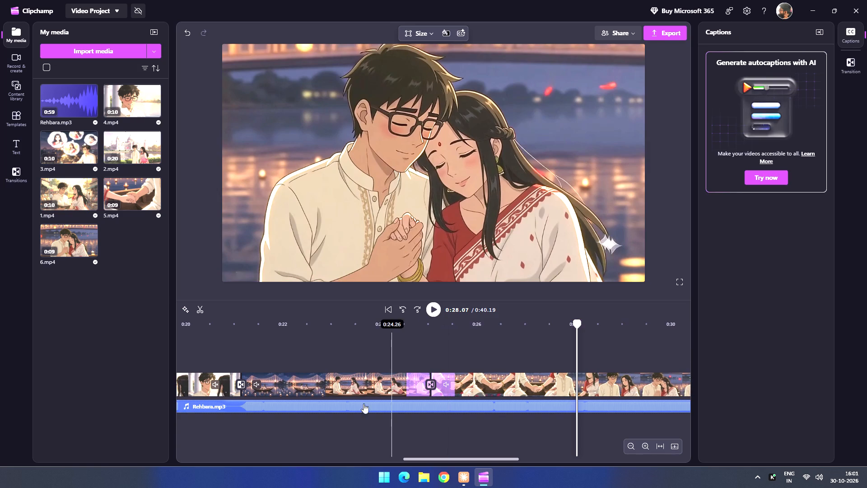
# Play back the video from about 0:20 through the 5.mp4 and 6.mp4 clips to past the last clip's end.
pyautogui.moveTo(206, 367); pyautogui.dragTo(209, 372)
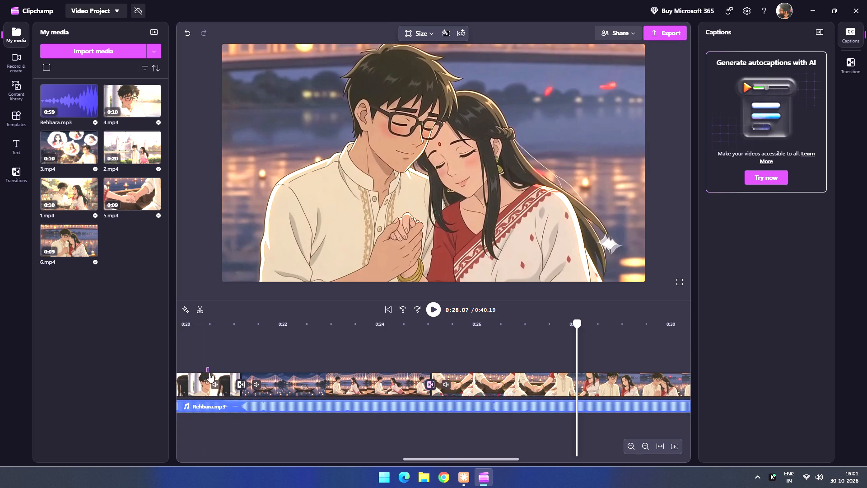
pyautogui.click(214, 348)
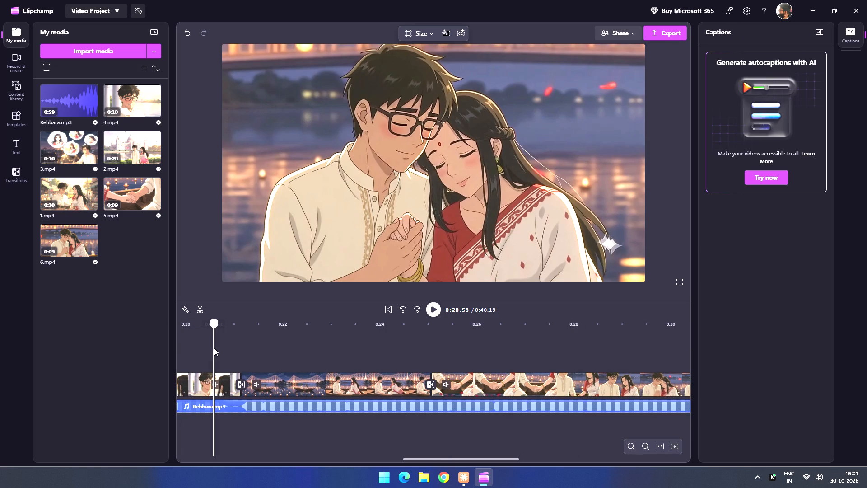
pyautogui.click(436, 310)
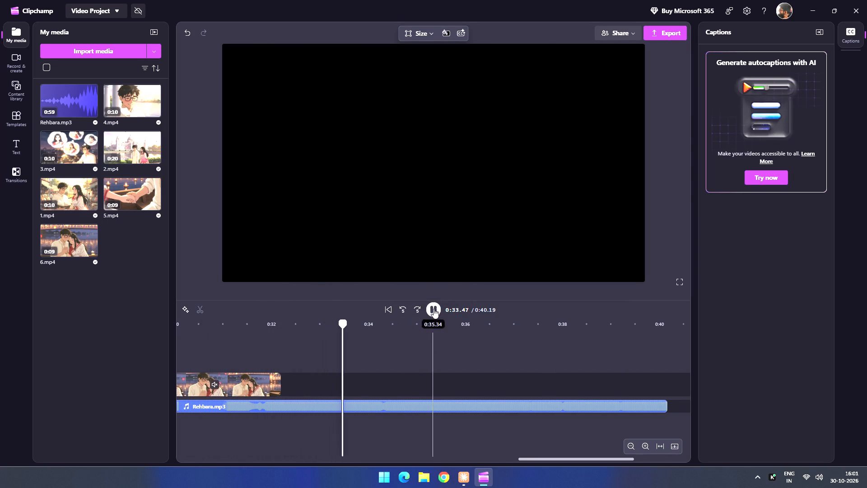
pyautogui.click(433, 306)
# Trim the end of the Rehbara.mp3 soundtrack to 32.26 s so it finishes close to the end of the 6.mp4 clip.
pyautogui.click(456, 404)
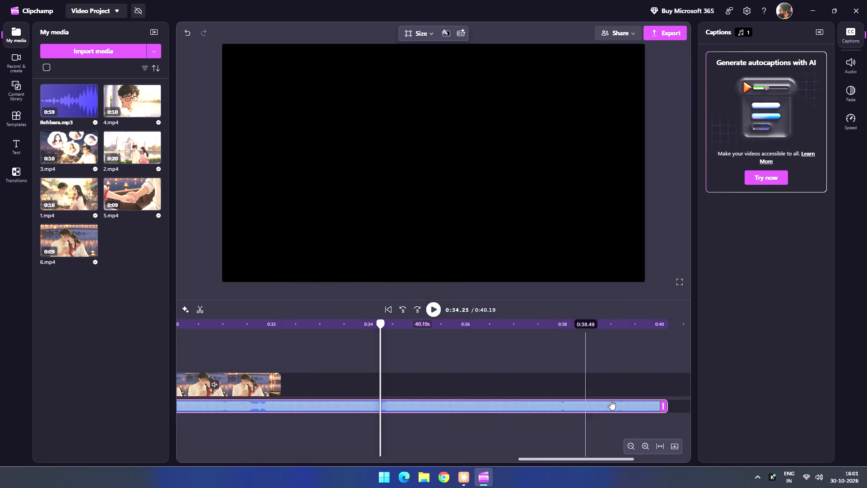
pyautogui.moveTo(666, 405); pyautogui.dragTo(566, 410)
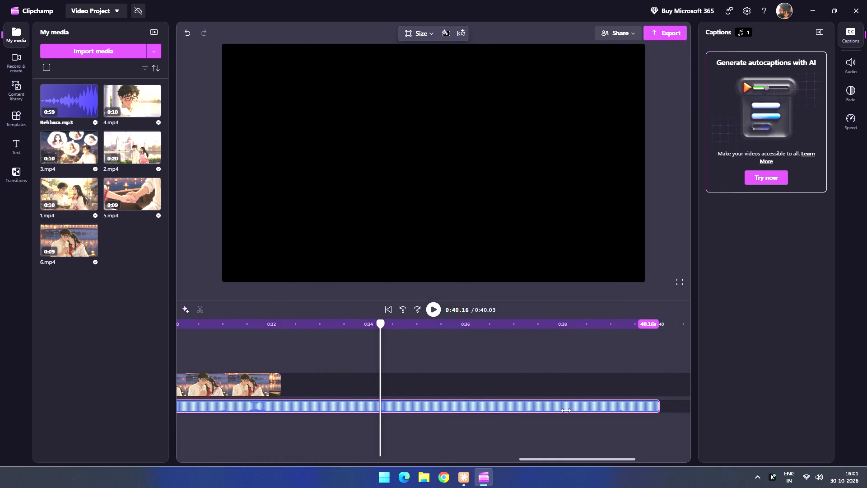
pyautogui.moveTo(566, 410); pyautogui.dragTo(433, 404)
# Play the shortened video from the very beginning to review the clips against the soundtrack.
pyautogui.moveTo(585, 460); pyautogui.dragTo(519, 469)
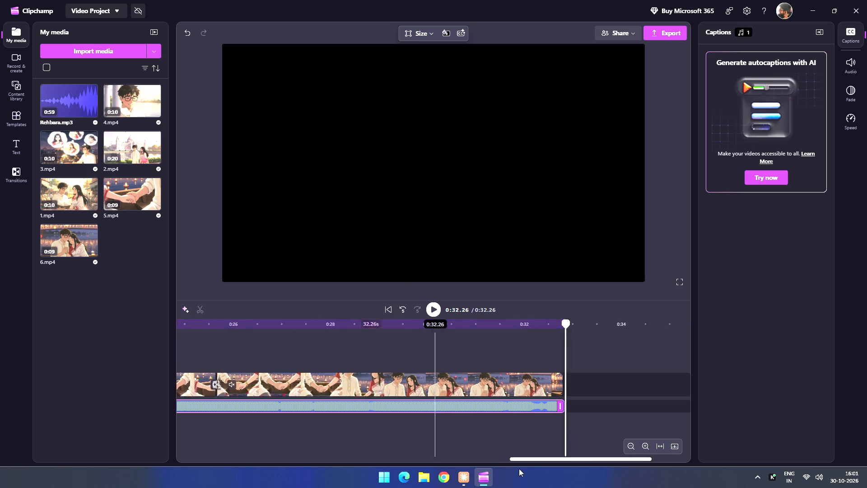
pyautogui.moveTo(519, 469); pyautogui.dragTo(144, 436)
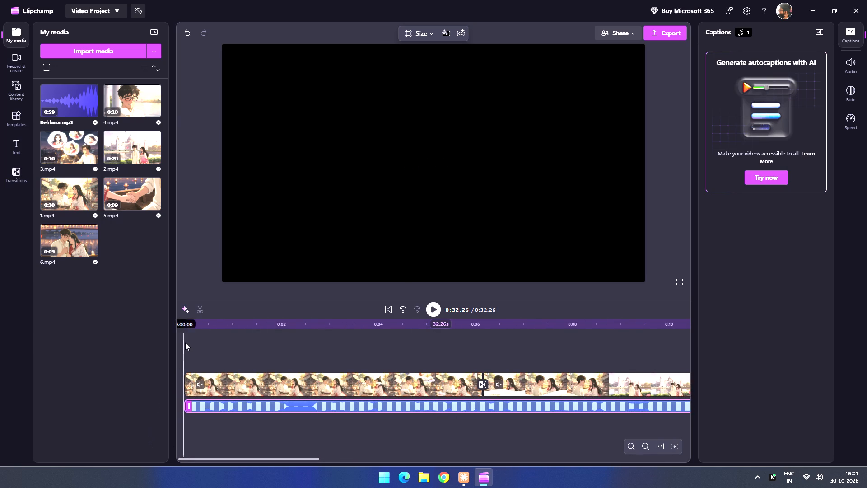
pyautogui.click(187, 342)
pyautogui.moveTo(187, 323); pyautogui.dragTo(172, 321)
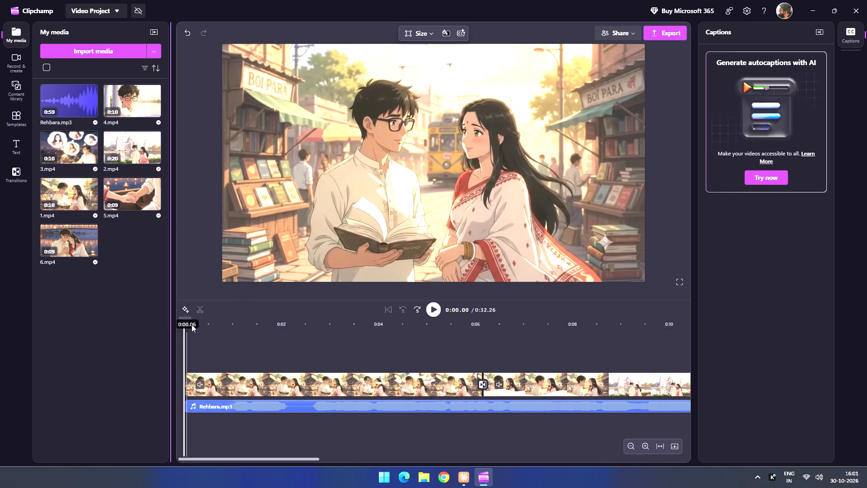
pyautogui.click(433, 311)
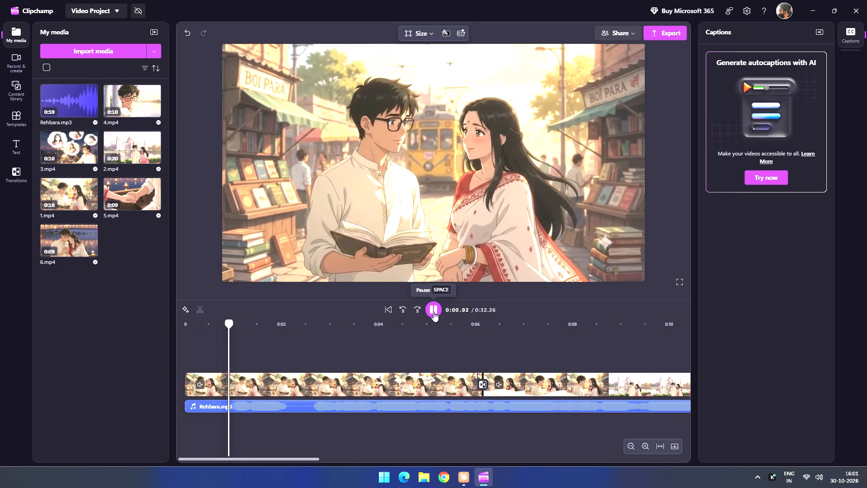
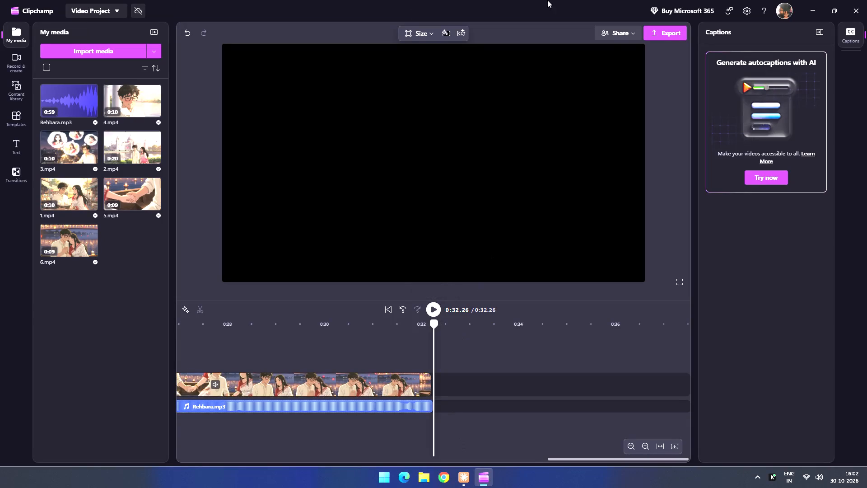
# Replay the video's ending from about 0:30 to check how the 6.mp4 clip and the soundtrack finish.
pyautogui.moveTo(435, 324); pyautogui.dragTo(343, 325)
pyautogui.click(429, 312)
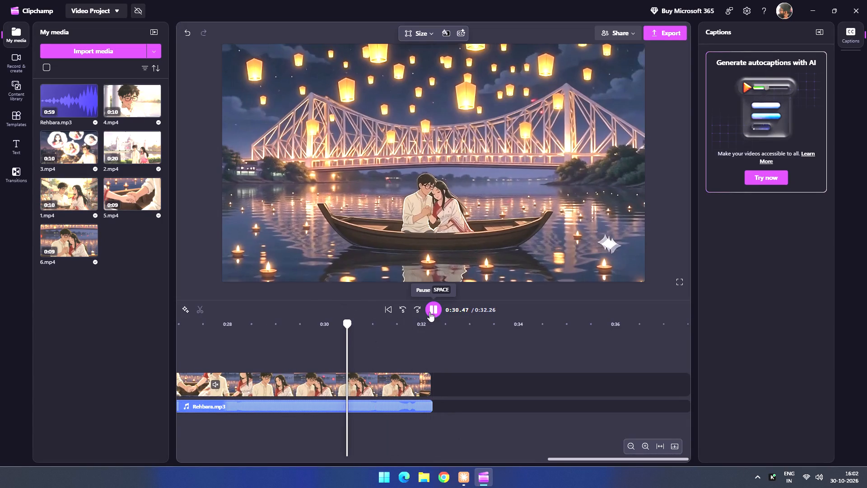
pyautogui.click(429, 312)
pyautogui.click(429, 312)
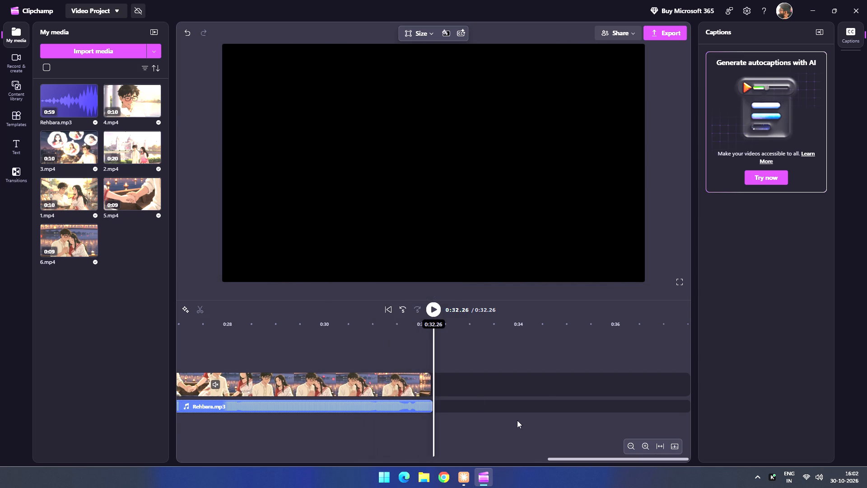
pyautogui.moveTo(431, 324); pyautogui.dragTo(302, 319)
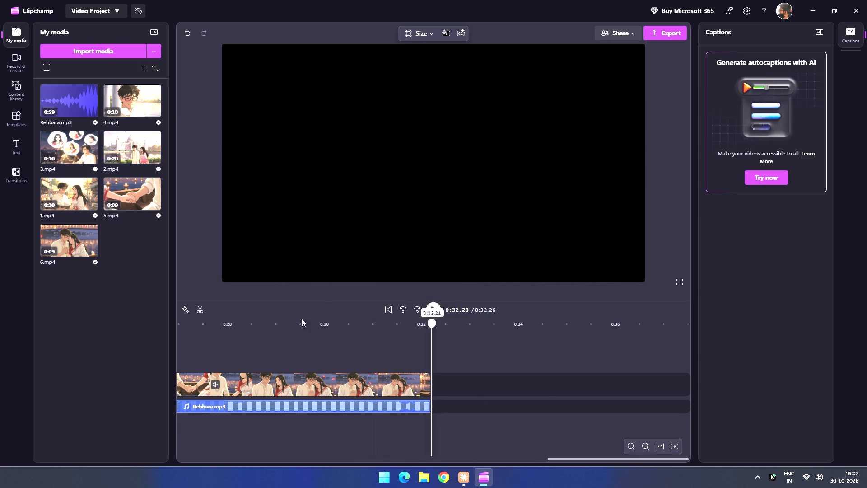
pyautogui.moveTo(302, 319); pyautogui.dragTo(0, 272)
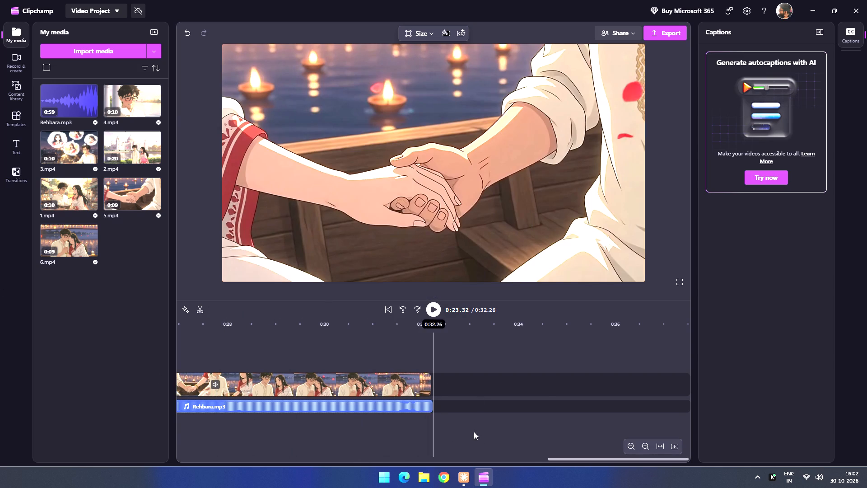
# Split the timeline at about 0:08.76 and delete the part of the 2.mp4 clip before the cut.
pyautogui.moveTo(566, 457); pyautogui.dragTo(102, 397)
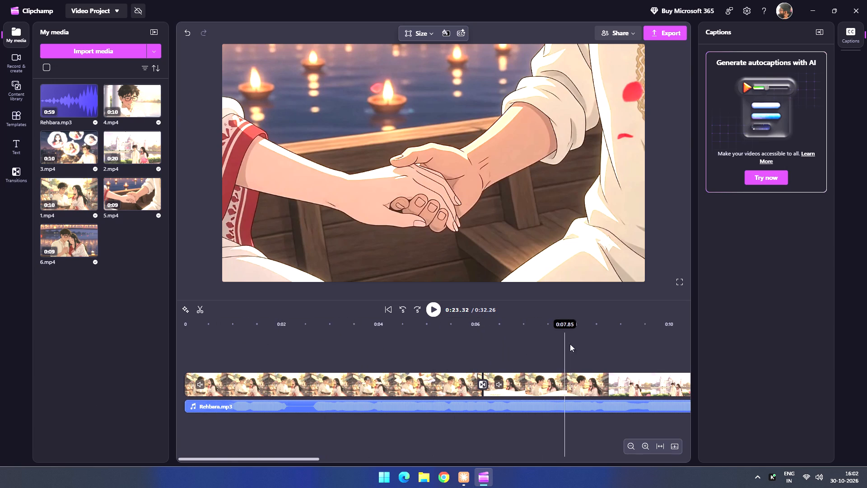
pyautogui.click(609, 344)
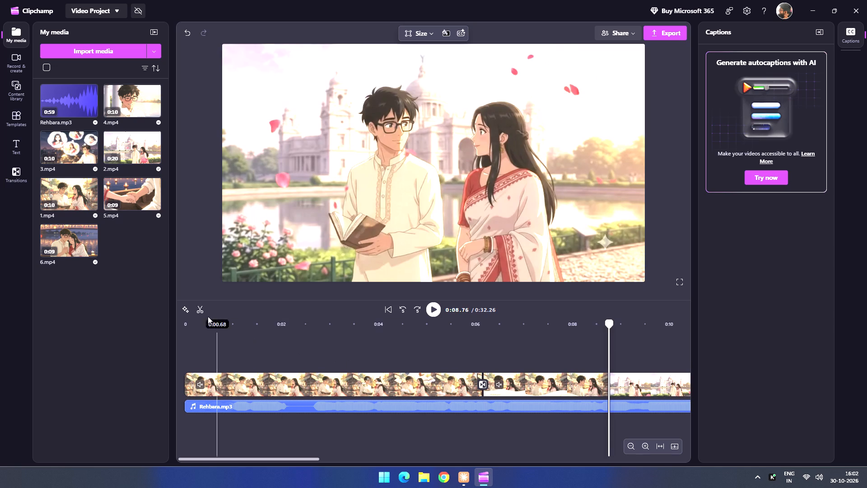
pyautogui.click(202, 308)
pyautogui.click(571, 384)
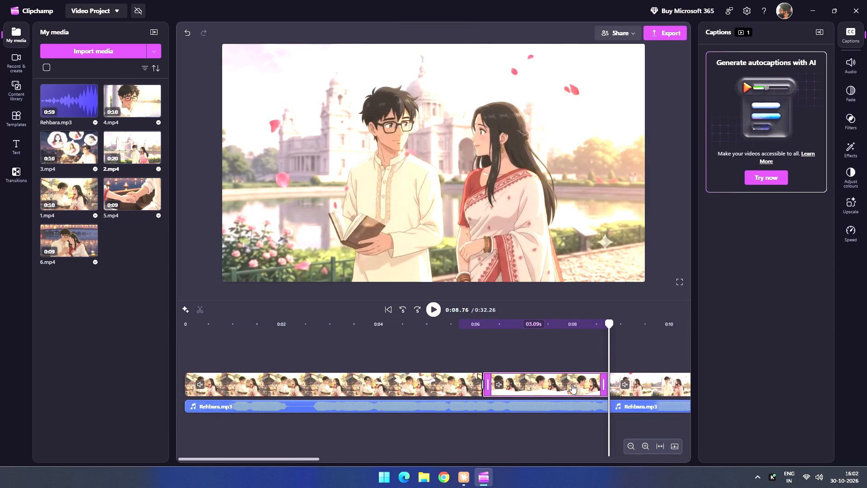
pyautogui.press('Delete')
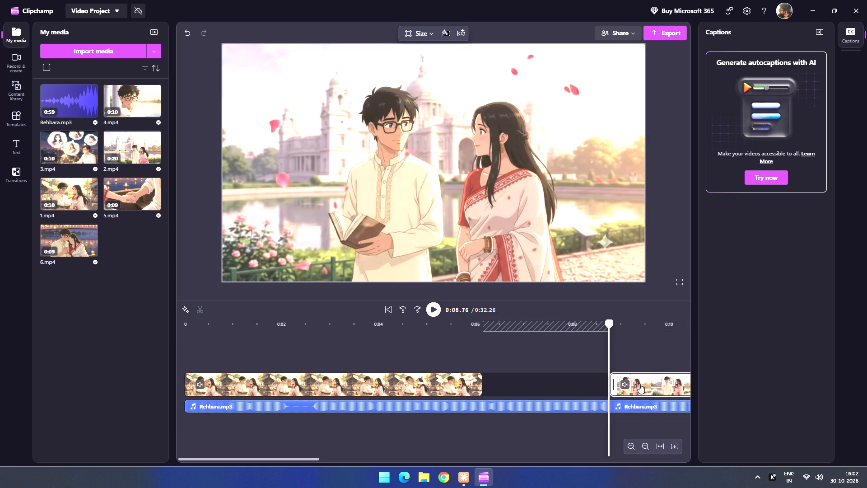
# Move the remaining 2.mp4 clip against the end of 1.mp4 and add a transition at their cut.
pyautogui.click(642, 384)
pyautogui.moveTo(655, 387); pyautogui.dragTo(515, 384)
pyautogui.click(480, 382)
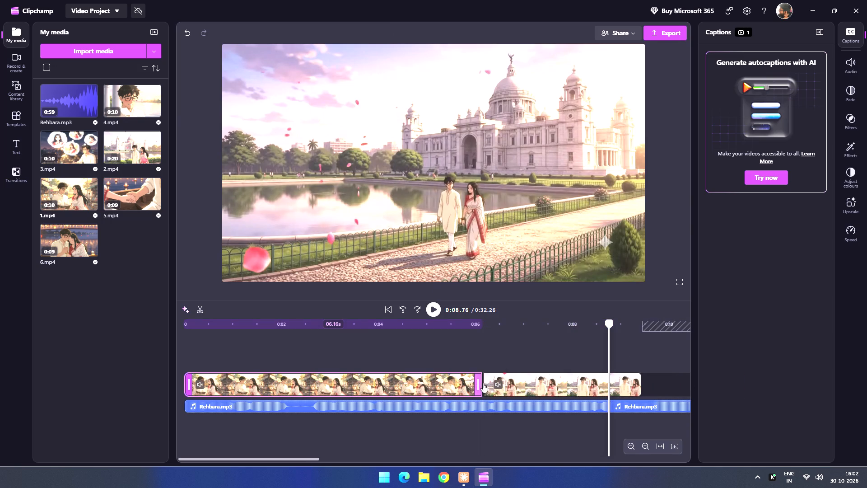
pyautogui.click(484, 383)
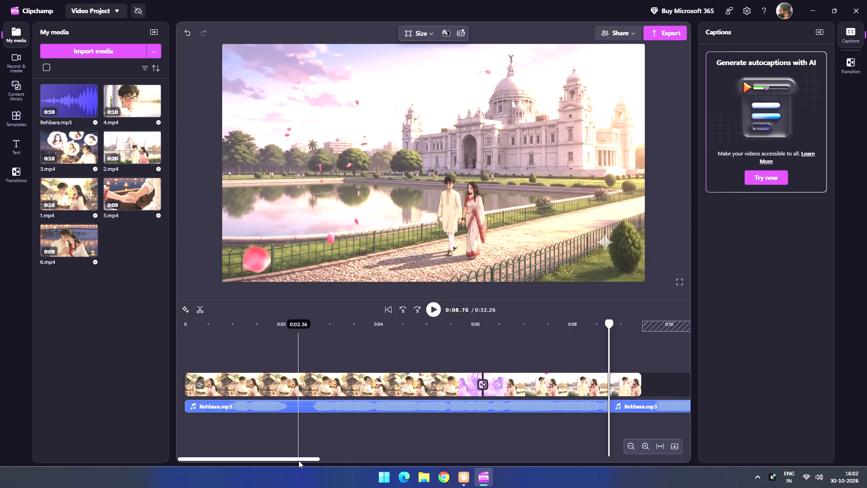
# Play back the video from about 0:05 through the 1.mp4 to 2.mp4 transition to the end of 2.mp4.
pyautogui.moveTo(298, 460); pyautogui.dragTo(338, 465)
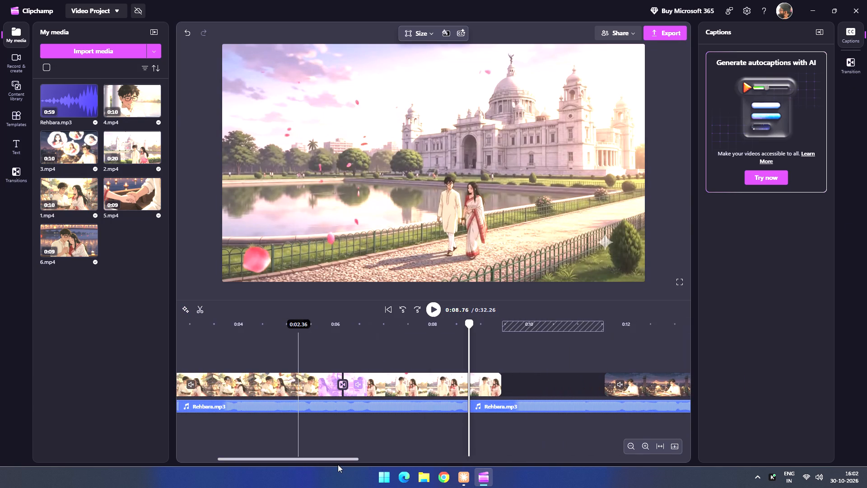
pyautogui.moveTo(468, 324); pyautogui.dragTo(296, 319)
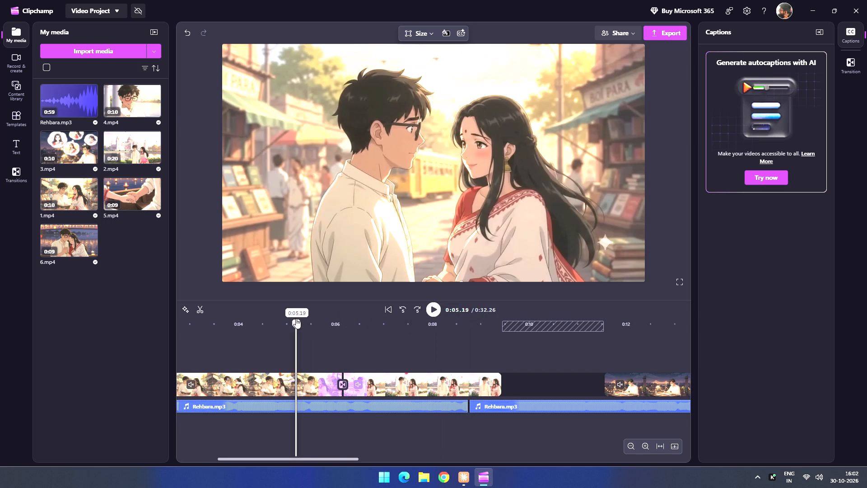
pyautogui.click(433, 310)
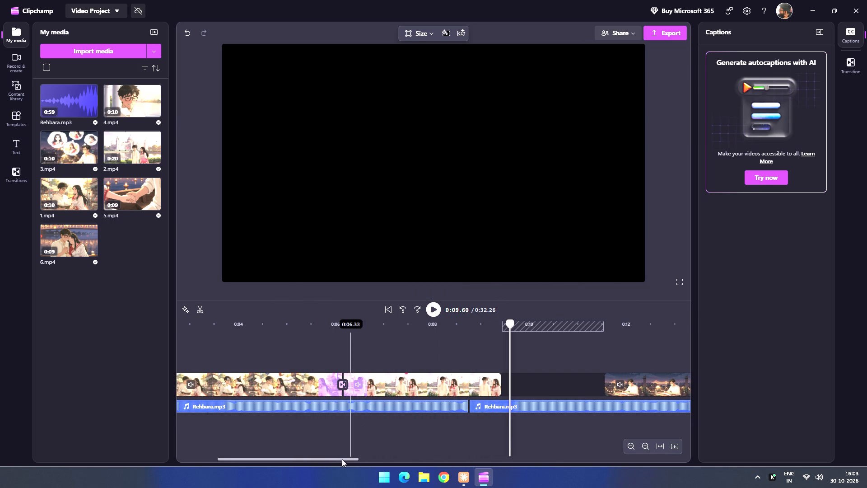
# Move the 3.mp4 clip against the end of 2.mp4 and add a transition at their cut.
pyautogui.moveTo(341, 460); pyautogui.dragTo(378, 463)
pyautogui.click(517, 380)
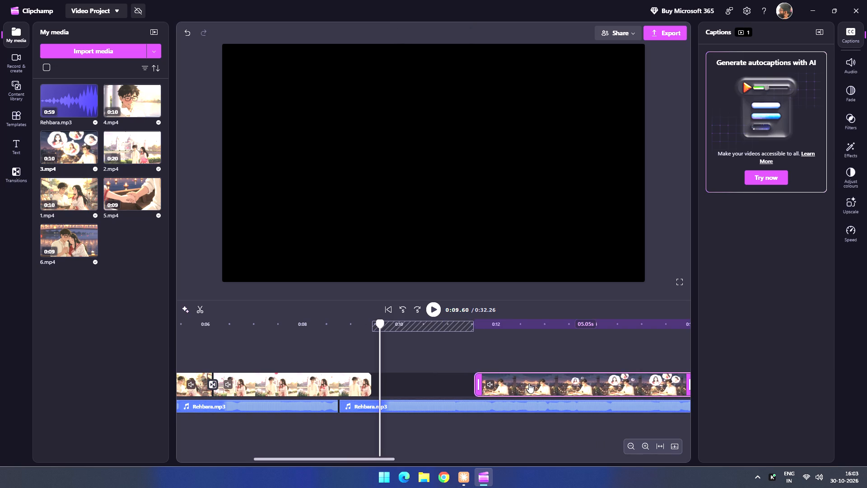
pyautogui.moveTo(529, 383); pyautogui.dragTo(413, 383)
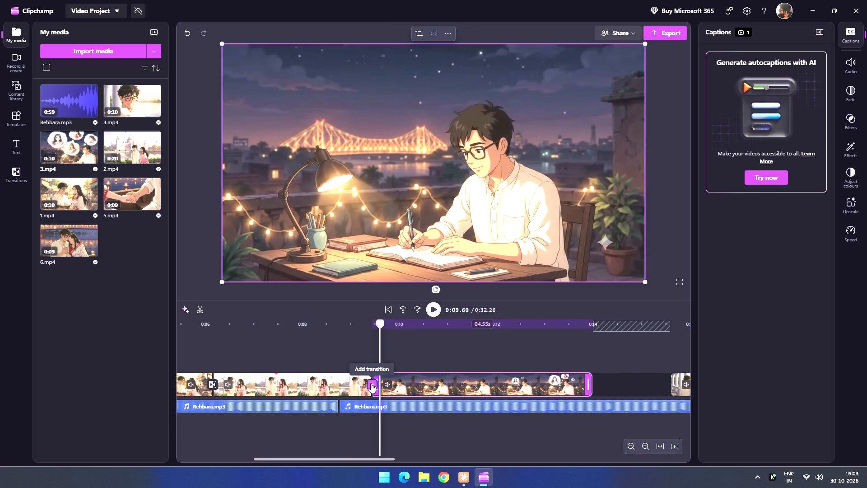
pyautogui.click(372, 383)
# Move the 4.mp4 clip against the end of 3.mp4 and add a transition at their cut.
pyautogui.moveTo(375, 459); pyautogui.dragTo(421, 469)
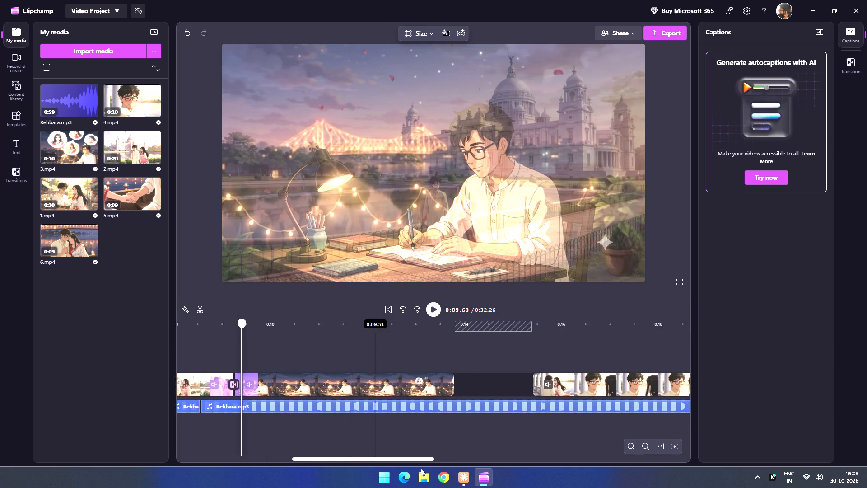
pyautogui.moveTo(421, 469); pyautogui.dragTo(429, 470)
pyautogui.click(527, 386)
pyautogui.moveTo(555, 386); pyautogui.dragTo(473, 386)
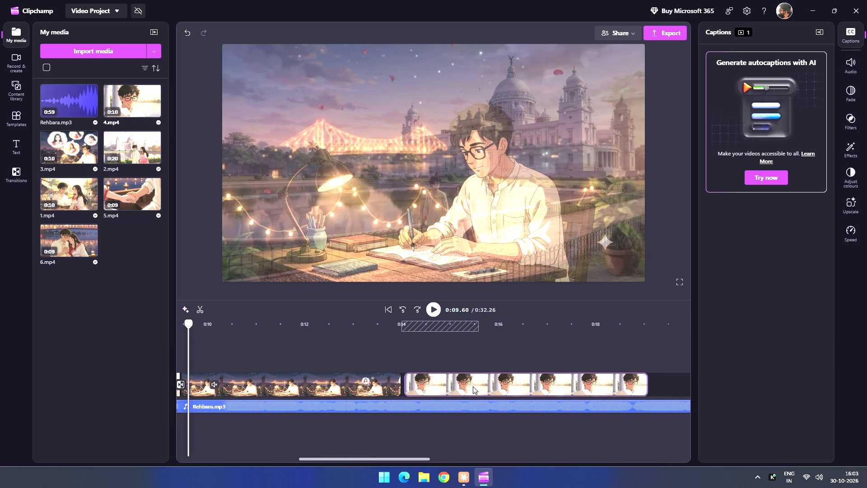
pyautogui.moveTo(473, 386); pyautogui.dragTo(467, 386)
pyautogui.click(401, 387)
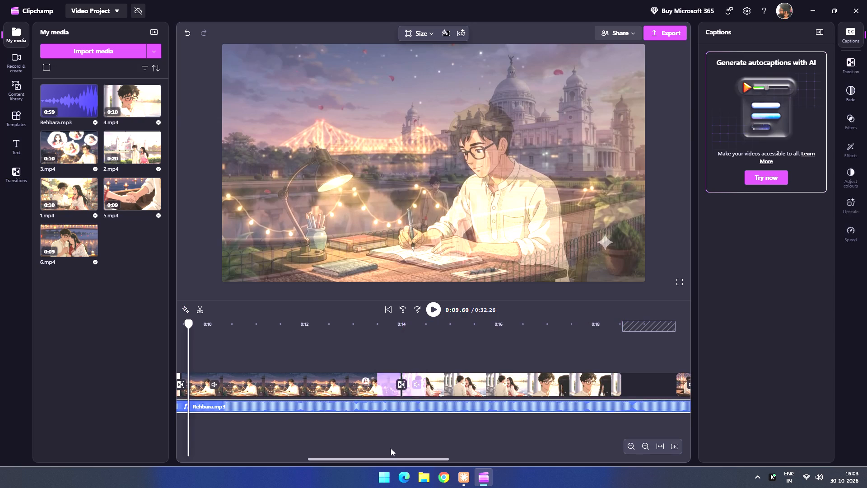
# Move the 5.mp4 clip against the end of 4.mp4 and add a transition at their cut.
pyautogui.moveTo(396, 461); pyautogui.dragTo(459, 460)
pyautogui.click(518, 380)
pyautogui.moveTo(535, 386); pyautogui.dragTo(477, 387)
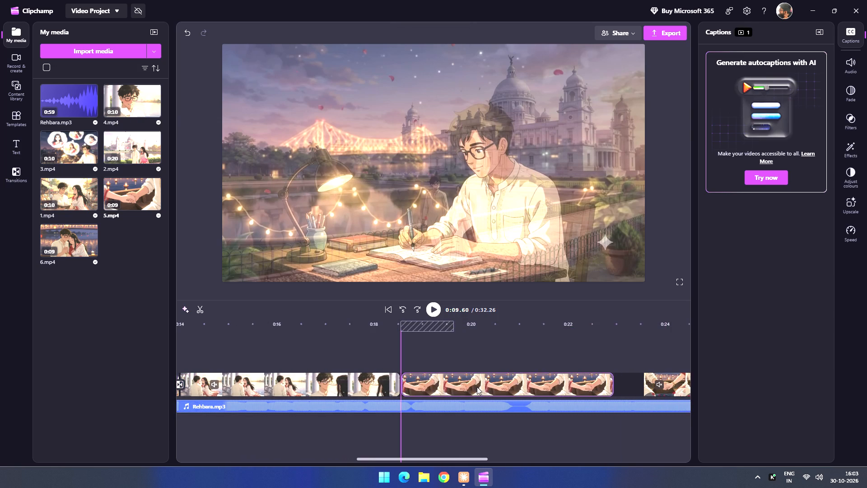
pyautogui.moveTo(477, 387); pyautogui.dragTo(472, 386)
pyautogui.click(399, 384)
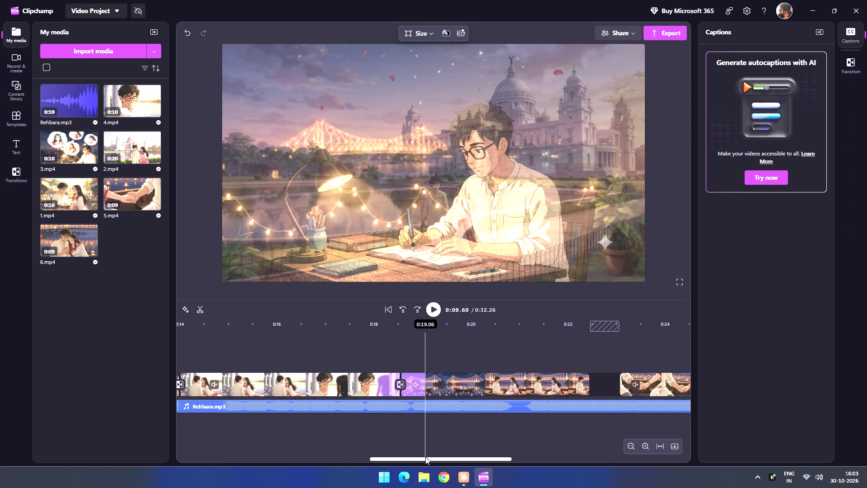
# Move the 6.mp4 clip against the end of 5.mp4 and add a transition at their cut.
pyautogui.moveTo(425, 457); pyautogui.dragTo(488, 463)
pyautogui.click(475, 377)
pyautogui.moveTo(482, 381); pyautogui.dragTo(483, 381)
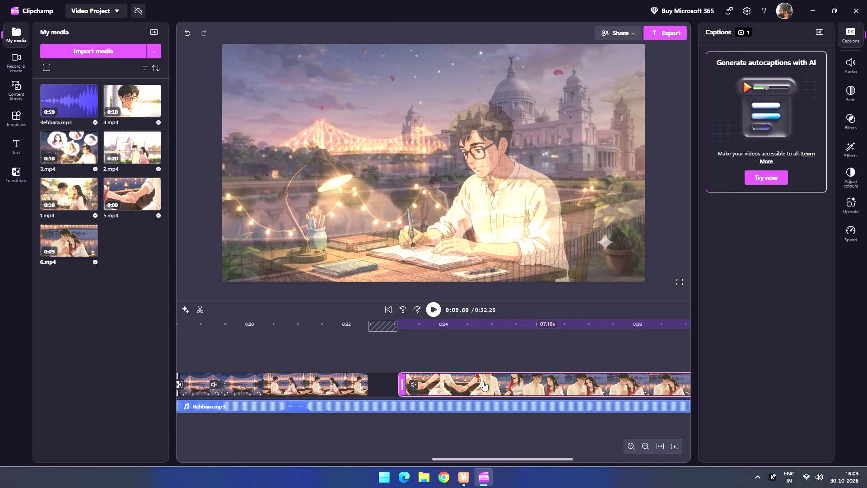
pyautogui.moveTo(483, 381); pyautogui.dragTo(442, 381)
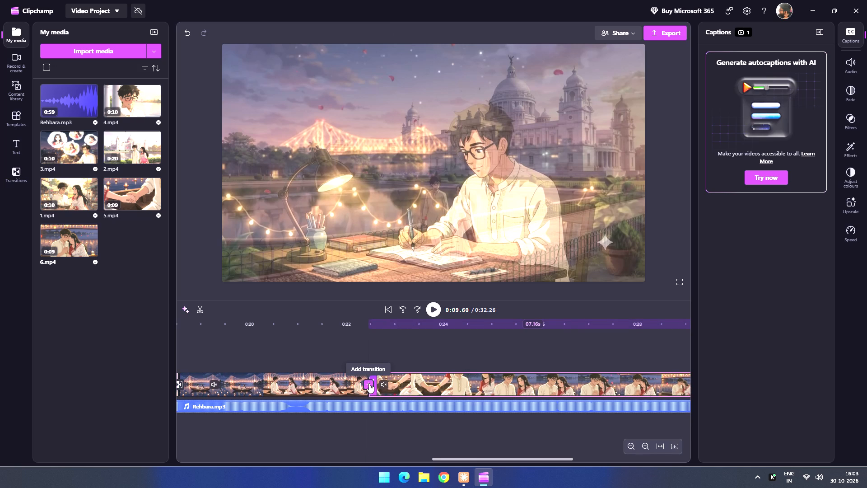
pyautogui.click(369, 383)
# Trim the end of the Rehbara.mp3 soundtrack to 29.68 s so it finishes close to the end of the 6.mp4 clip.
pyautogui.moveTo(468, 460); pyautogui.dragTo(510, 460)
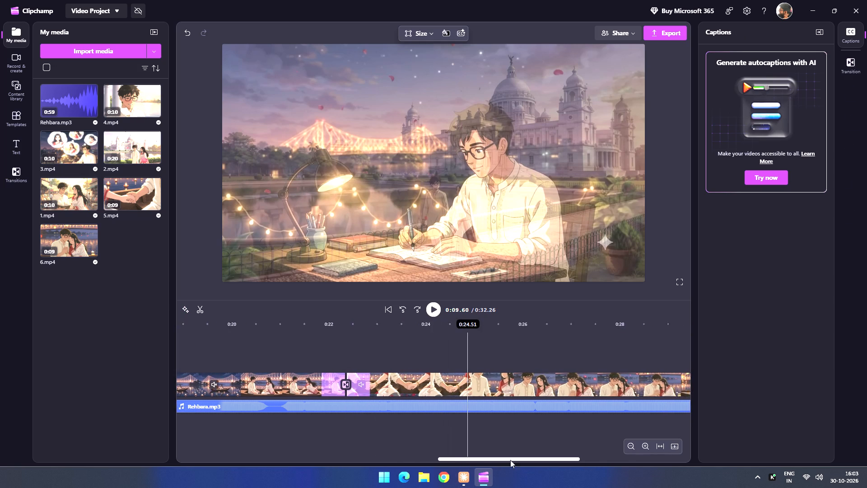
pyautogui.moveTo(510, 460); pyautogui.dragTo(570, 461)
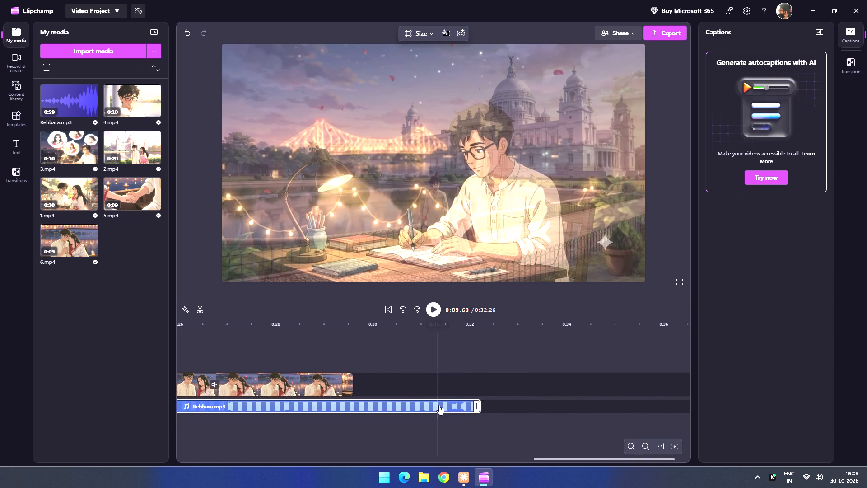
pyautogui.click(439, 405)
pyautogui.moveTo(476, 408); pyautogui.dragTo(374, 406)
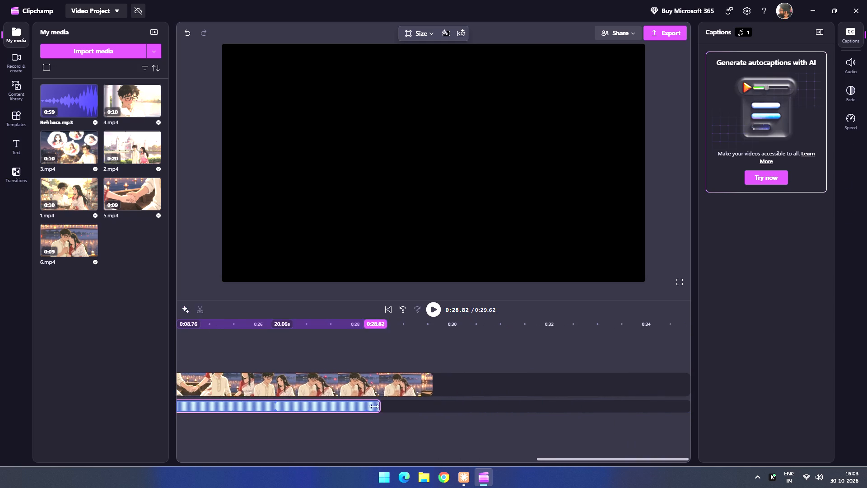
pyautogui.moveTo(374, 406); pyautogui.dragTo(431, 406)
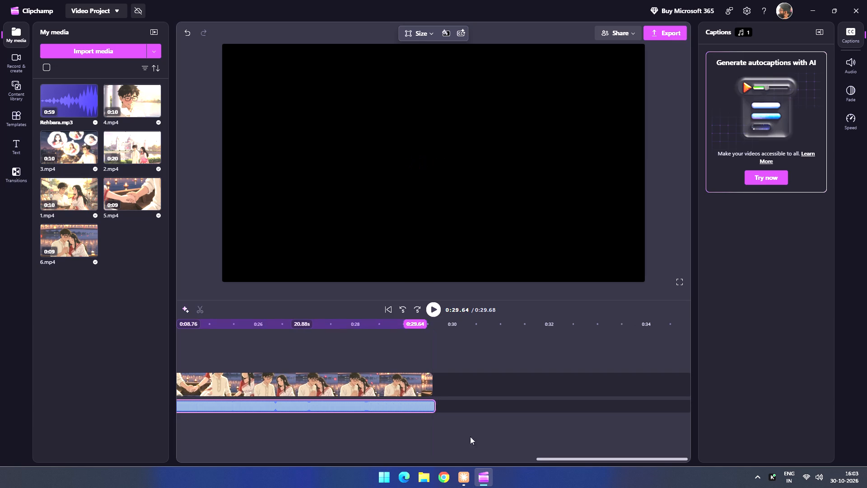
# Play the whole video from the very beginning to review the tightened clips against the soundtrack.
pyautogui.moveTo(581, 457); pyautogui.dragTo(195, 416)
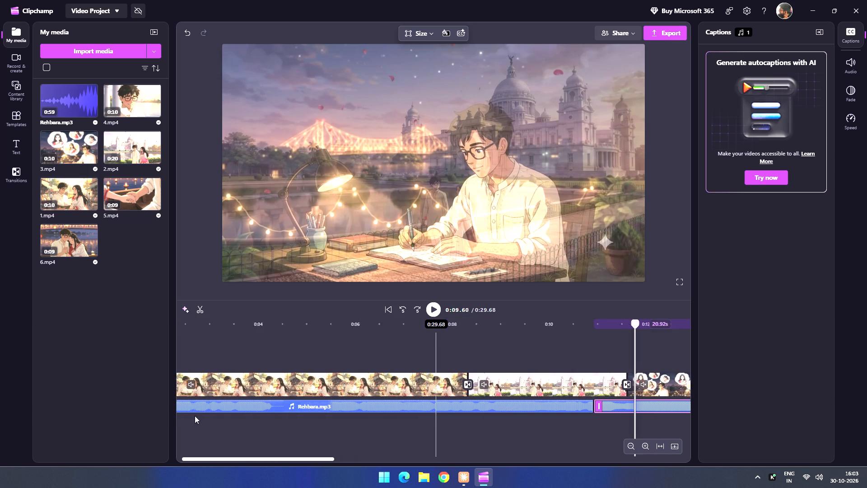
pyautogui.moveTo(195, 416); pyautogui.dragTo(157, 407)
pyautogui.click(193, 343)
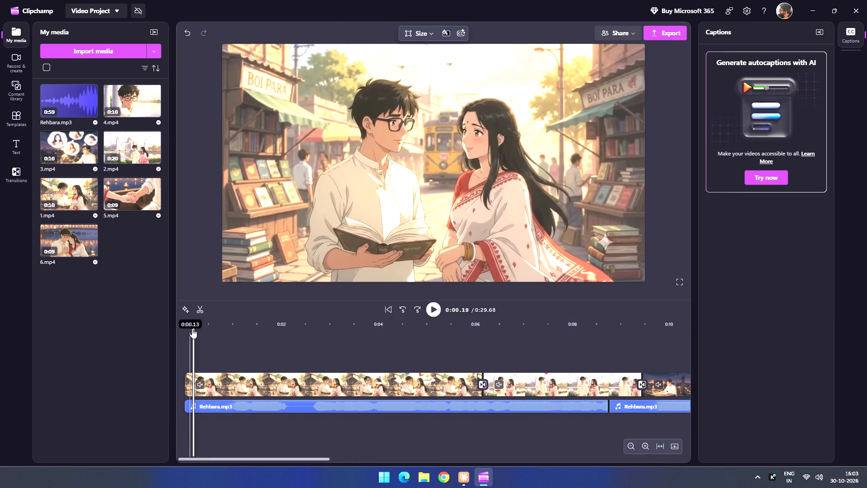
pyautogui.moveTo(193, 325); pyautogui.dragTo(165, 317)
pyautogui.click(426, 310)
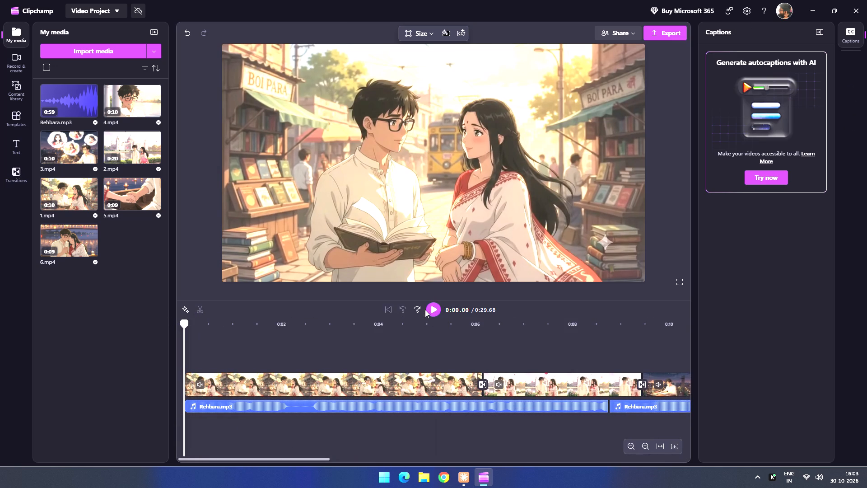
pyautogui.click(437, 314)
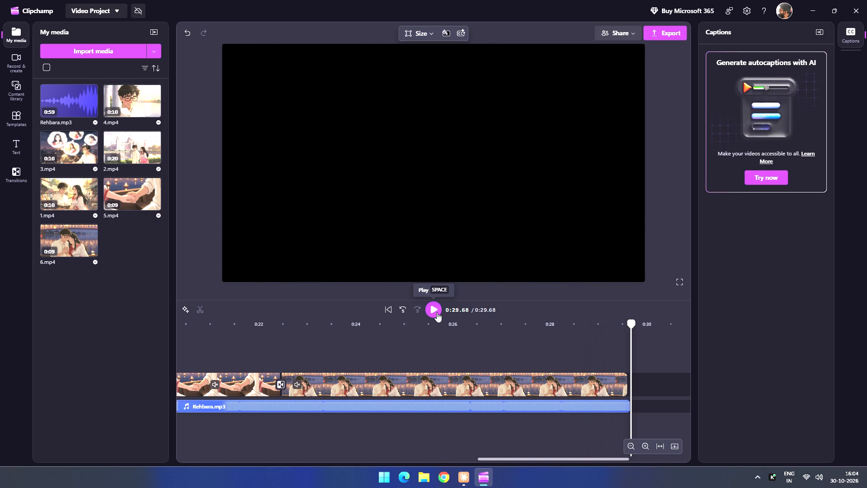
# Undo the Rehbara.mp3 end trim, the 6.mp4 and 5.mp4 moves with their transitions, and the clip edits just before them.
pyautogui.hotkey('ctrl', 'z')
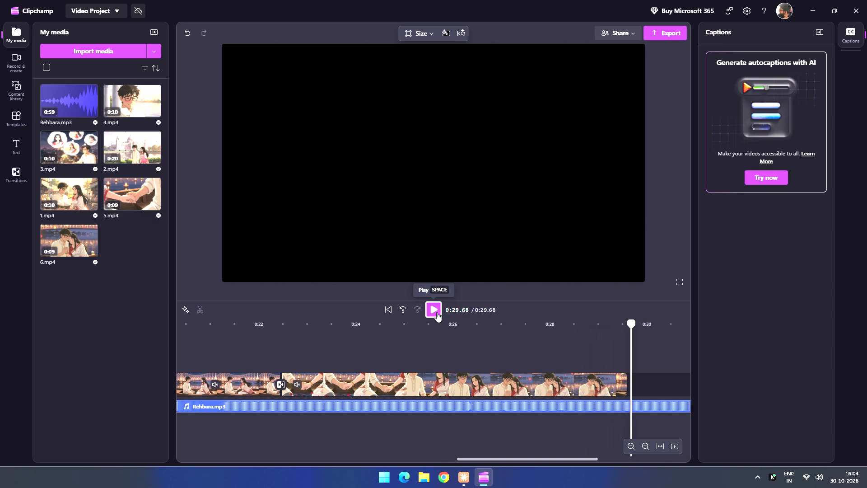
pyautogui.hotkey('ctrl', 'z')
pyautogui.hotkey('ctrl', 'z')
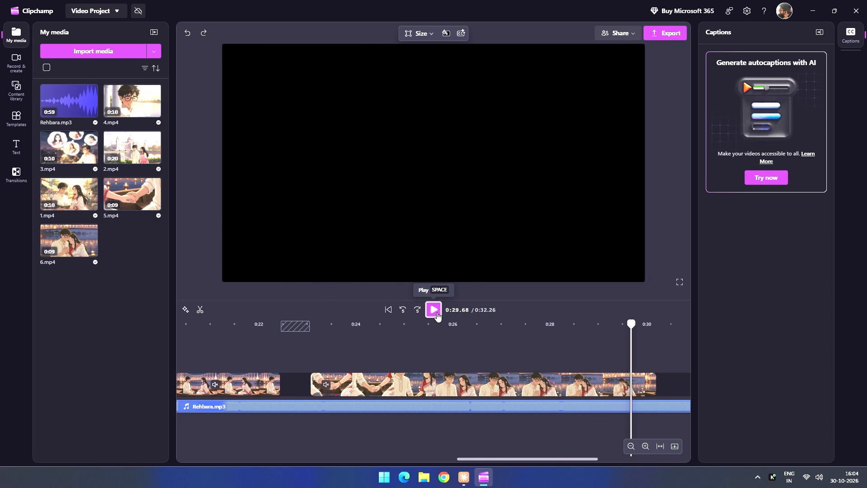
pyautogui.hotkey('ctrl', 'z')
pyautogui.hotkey('ctrl', 'z')
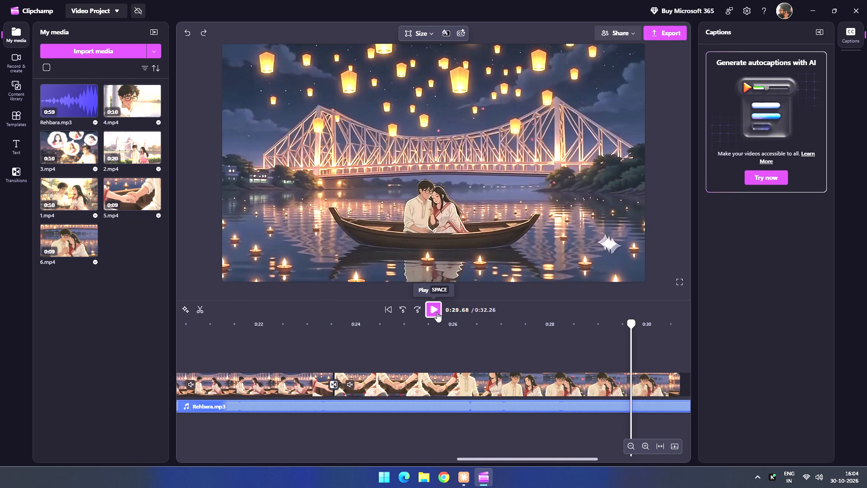
pyautogui.hotkey('ctrl', 'z')
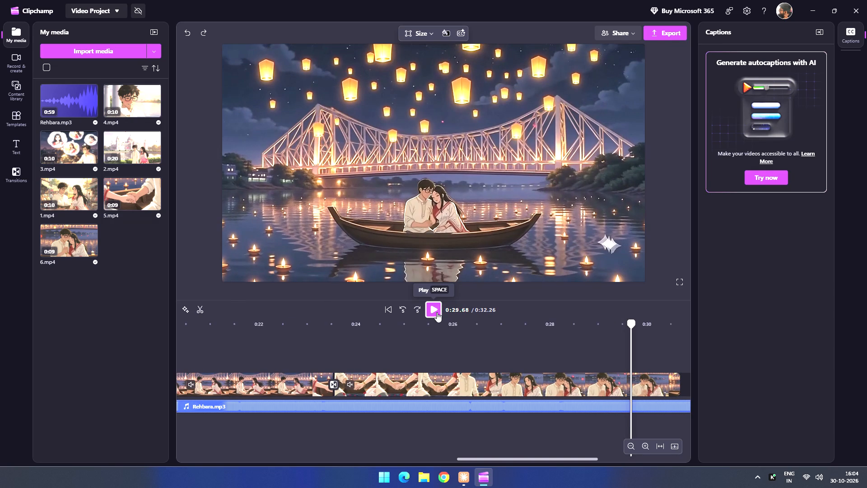
pyautogui.hotkey('ctrl', 'z')
pyautogui.hotkey('ctrl', 'z')
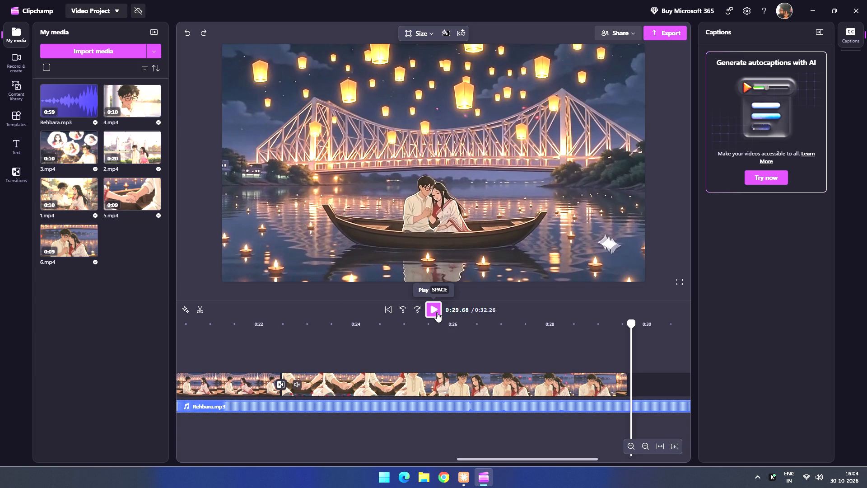
pyautogui.hotkey('ctrl', 'z')
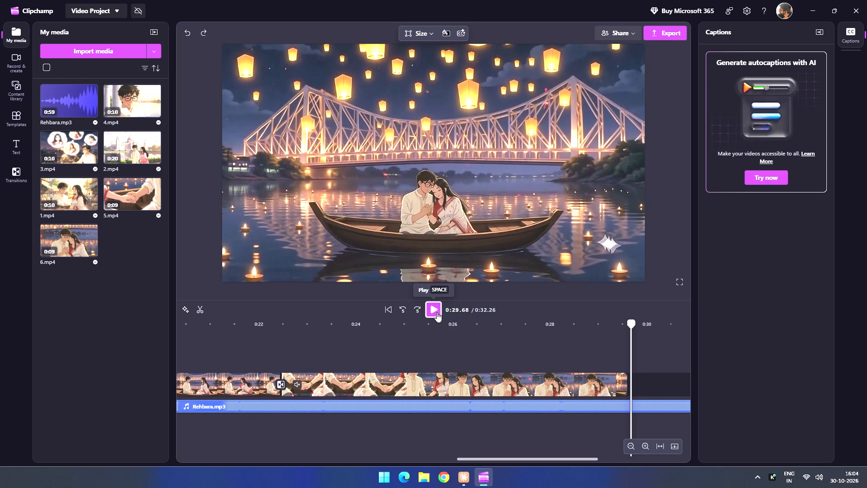
pyautogui.hotkey('ctrl', 'z')
pyautogui.hotkey('ctrl', 'z')
pyautogui.hotkey('ctrl', 'z')
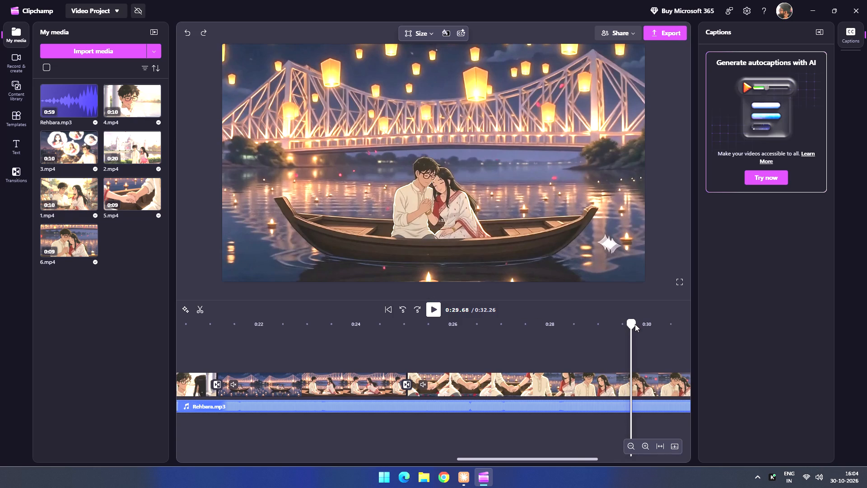
# Undo the split of the second video clip and the Rehbara.mp3 soundtrack at about 8.7 s.
pyautogui.moveTo(634, 324); pyautogui.dragTo(92, 300)
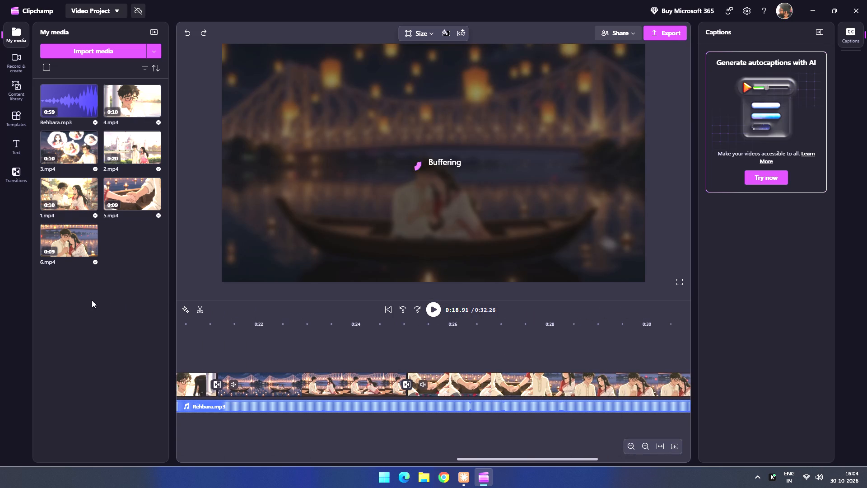
pyautogui.moveTo(92, 300); pyautogui.dragTo(89, 300)
pyautogui.moveTo(475, 460); pyautogui.dragTo(386, 455)
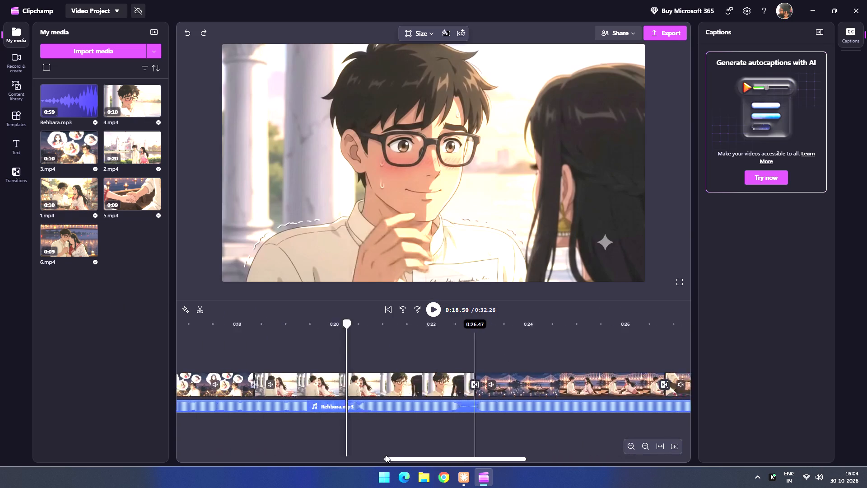
pyautogui.moveTo(386, 455); pyautogui.dragTo(241, 440)
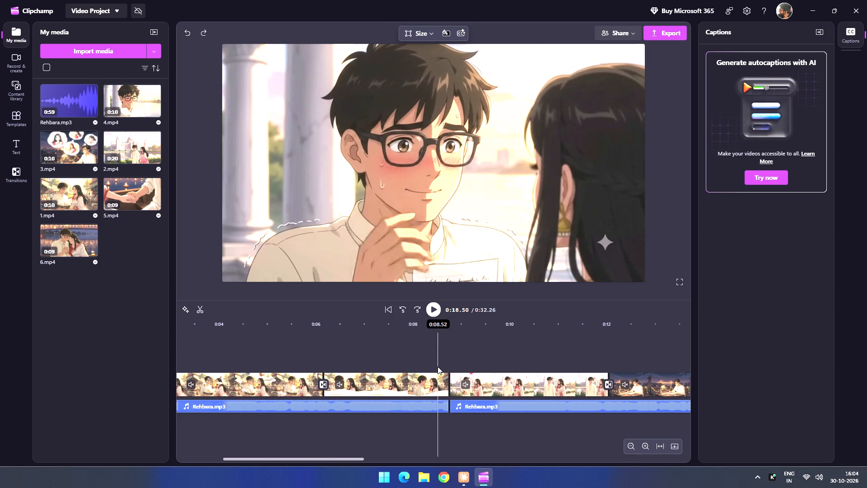
pyautogui.hotkey('ctrl', 'z')
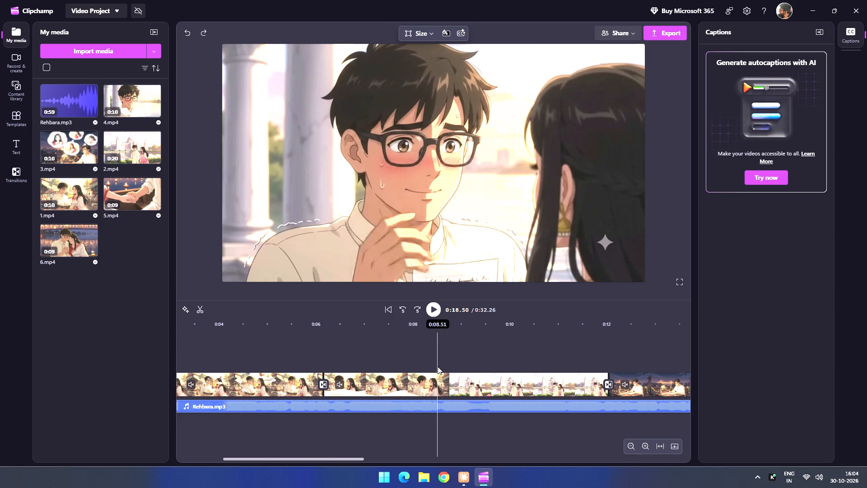
# Play the video from about 4.6 s through to the end to review the restored clips against the soundtrack.
pyautogui.click(247, 342)
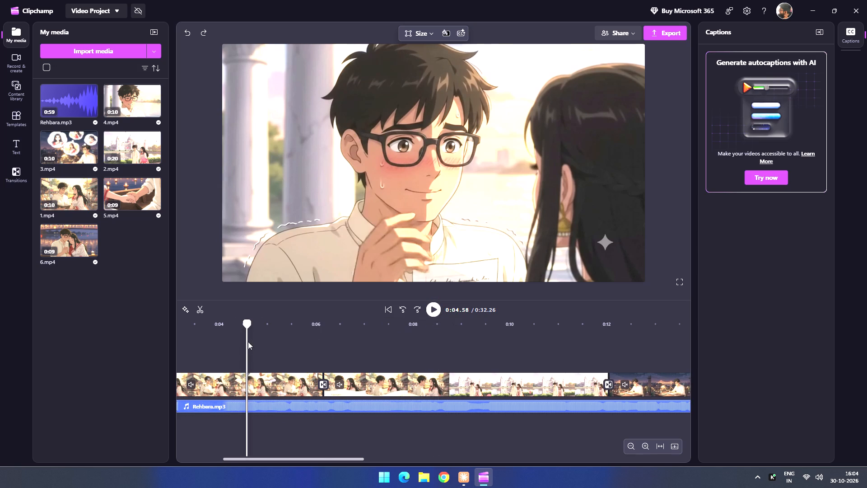
pyautogui.click(430, 306)
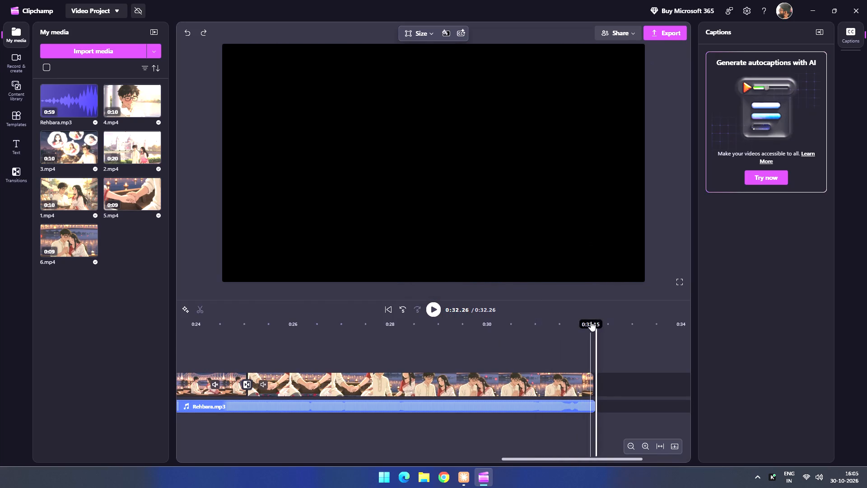
# Select the 4.mp4 clip in the preview at 19.97 s and examine the available filters and effects for it.
pyautogui.moveTo(596, 324); pyautogui.dragTo(128, 342)
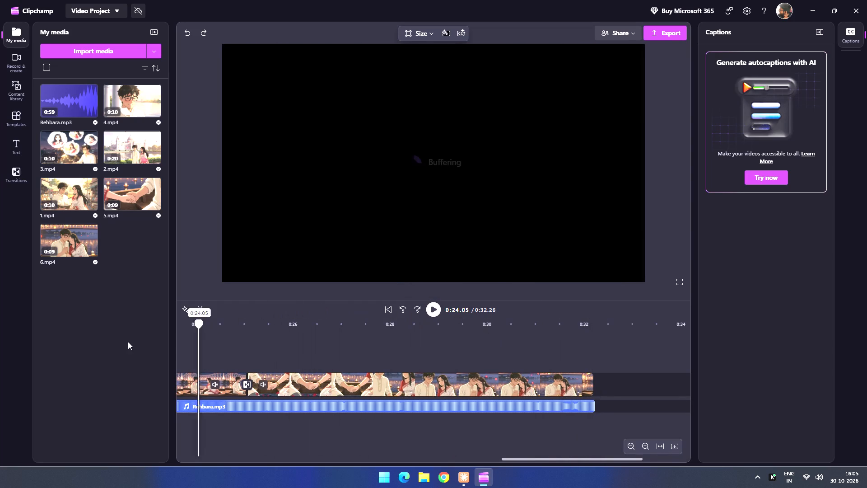
pyautogui.moveTo(128, 342); pyautogui.dragTo(0, 360)
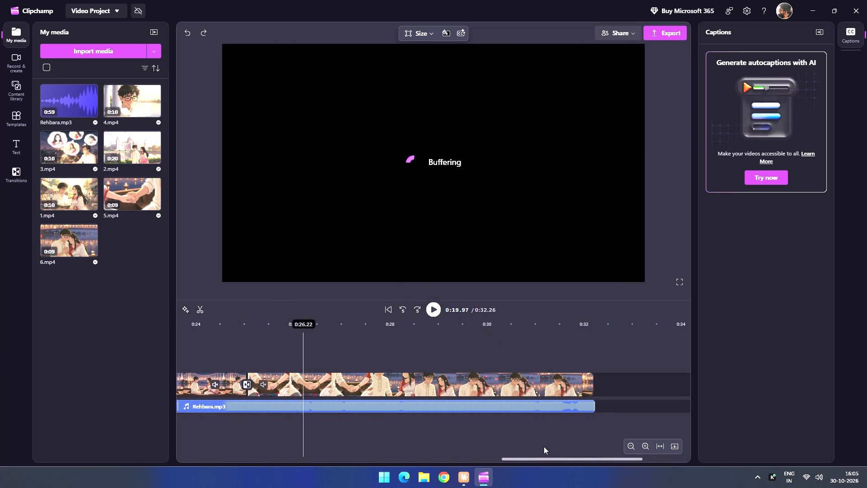
pyautogui.moveTo(551, 461); pyautogui.dragTo(69, 413)
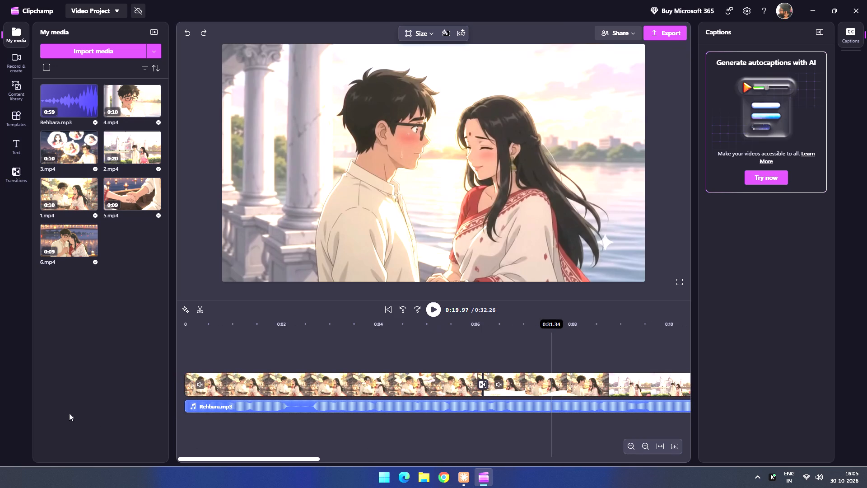
pyautogui.moveTo(69, 413); pyautogui.dragTo(54, 413)
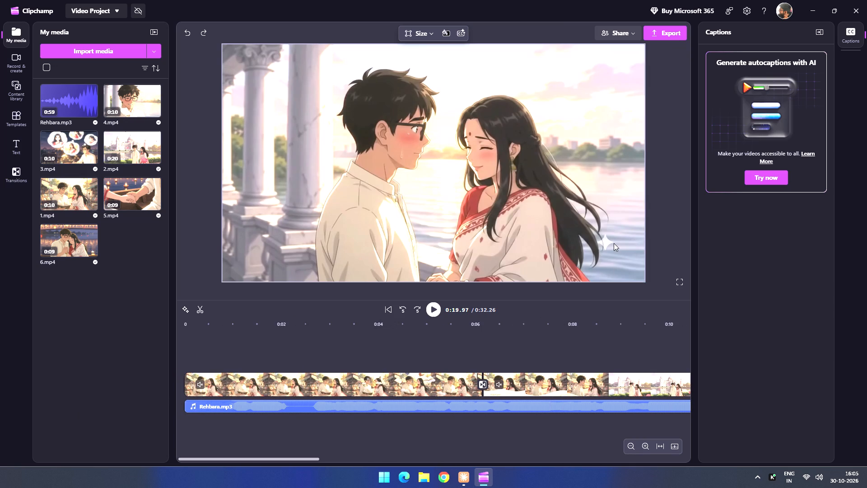
pyautogui.click(604, 197)
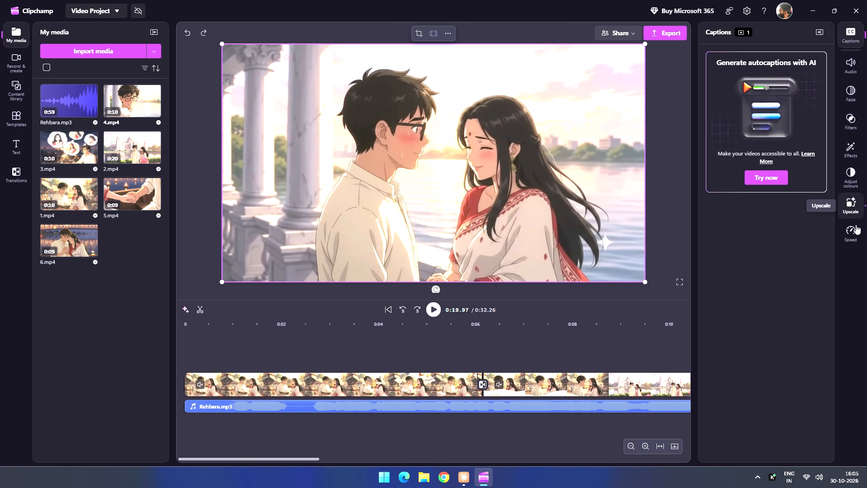
pyautogui.click(850, 127)
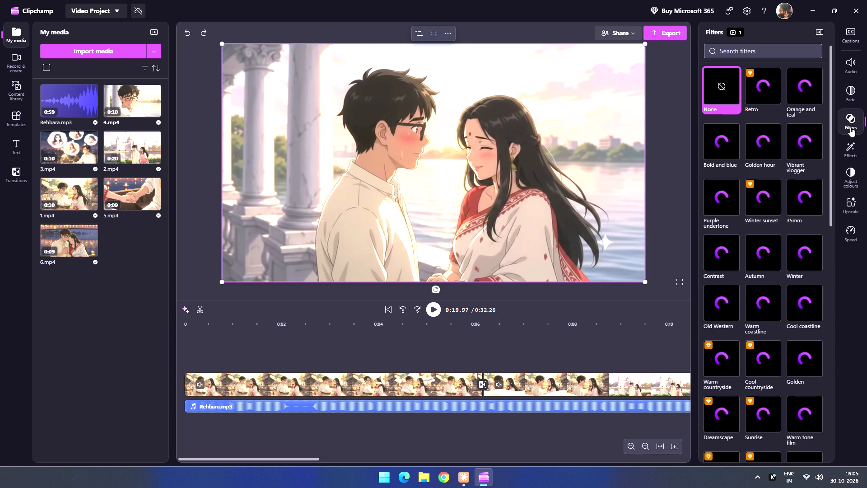
pyautogui.click(853, 154)
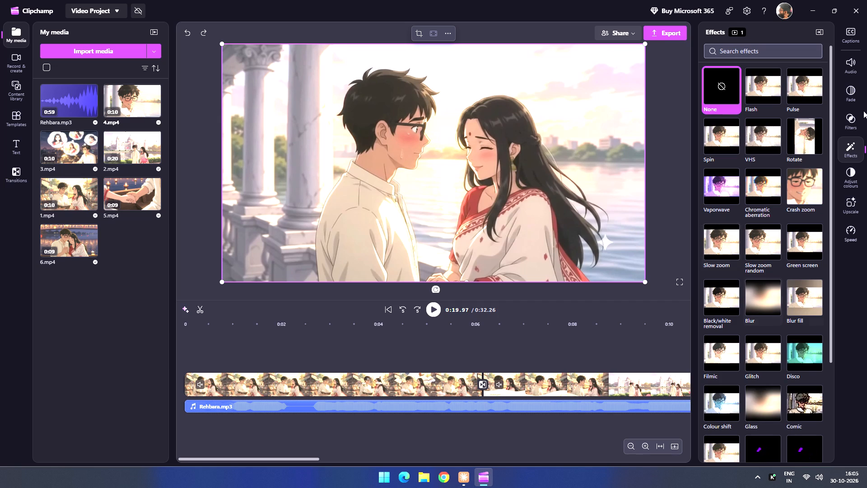
# Generate AI autocaptions for the project media in English (United States), with captions shown in the video and no profanity filter.
pyautogui.click(854, 38)
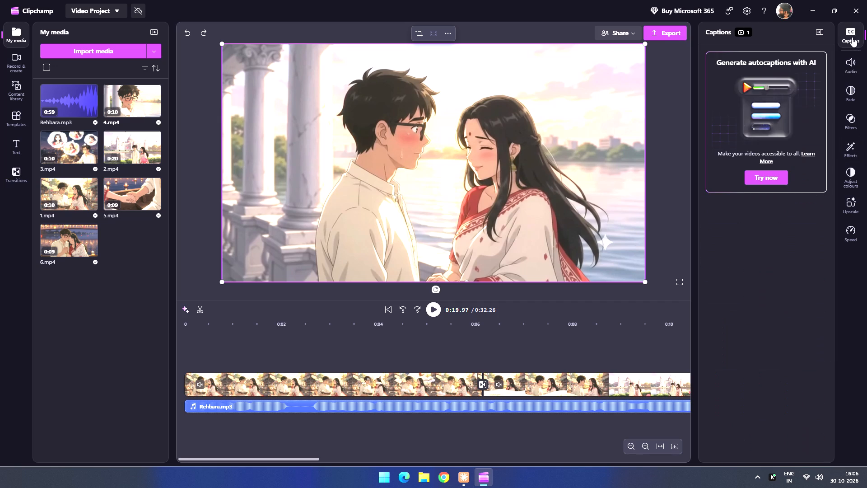
pyautogui.click(759, 175)
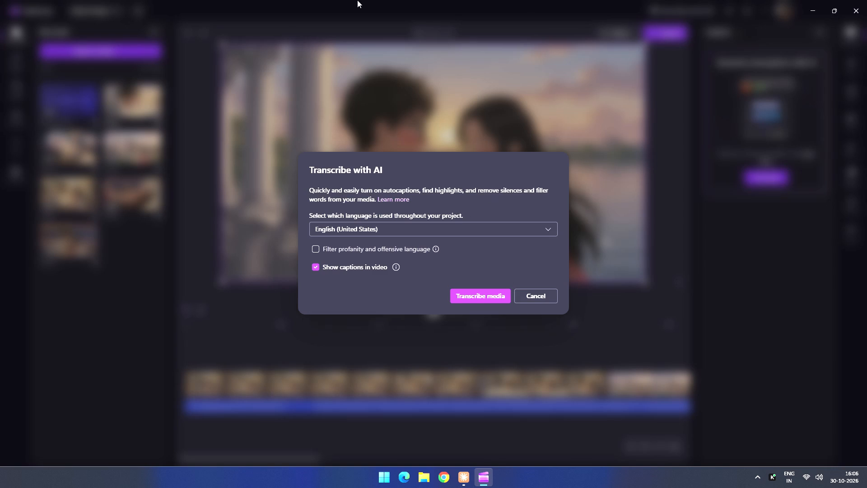
pyautogui.click(498, 299)
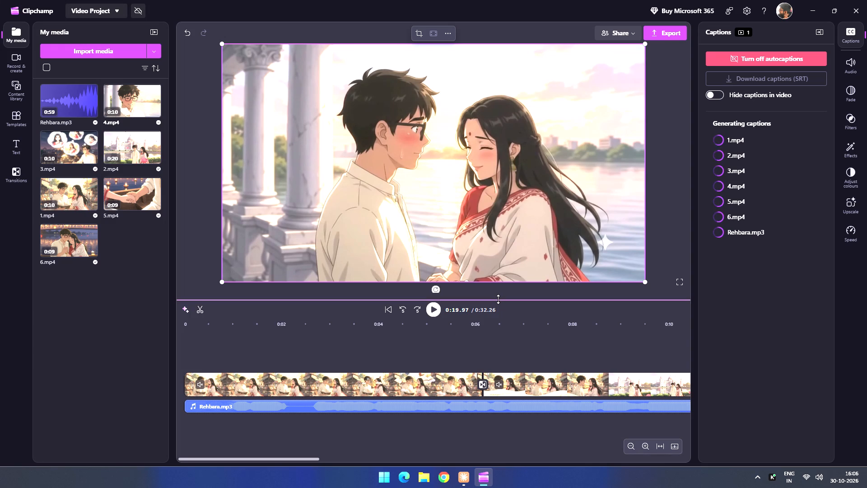
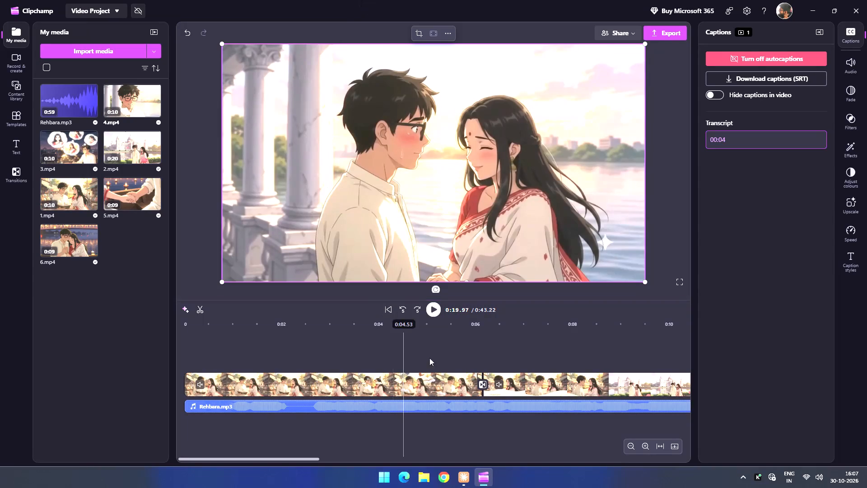
# Play the video from about 20 s, restart it from the beginning and review it past the last clip with autocaptions on.
pyautogui.click(432, 304)
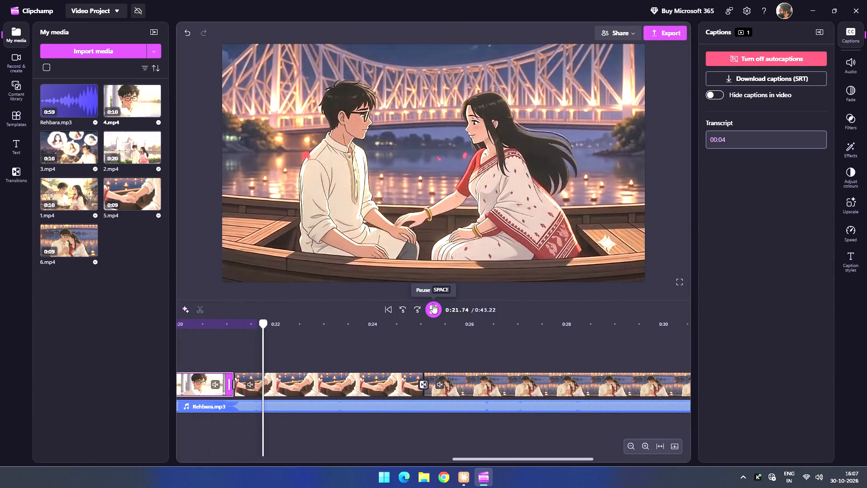
pyautogui.moveTo(476, 458); pyautogui.dragTo(461, 460)
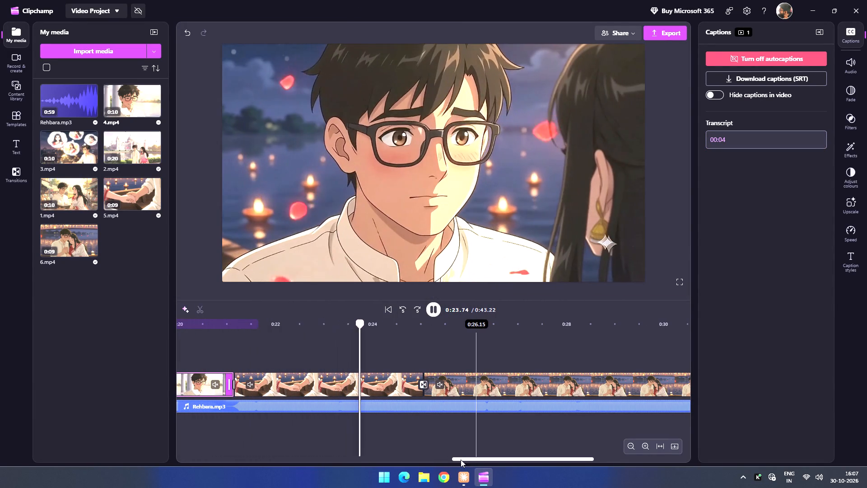
pyautogui.moveTo(461, 460); pyautogui.dragTo(130, 441)
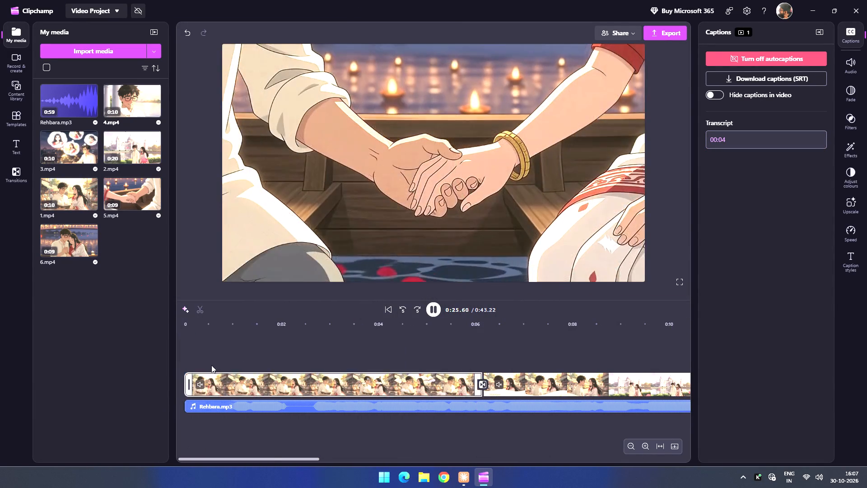
pyautogui.click(182, 345)
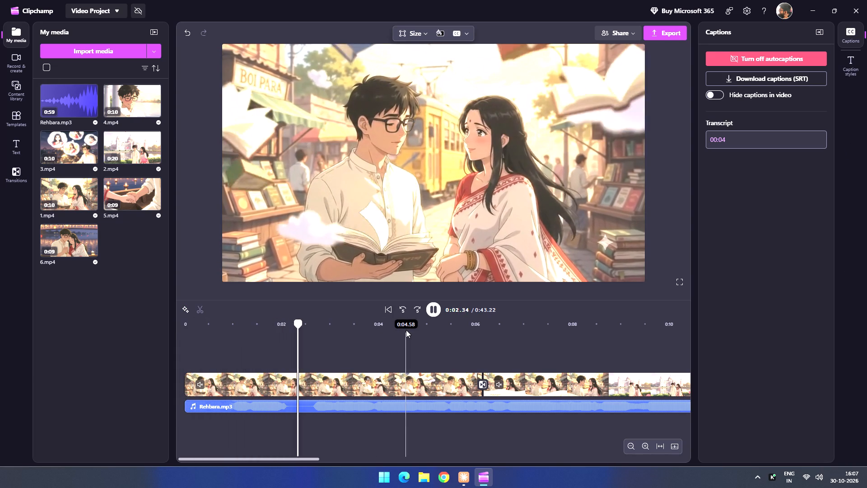
pyautogui.click(743, 138)
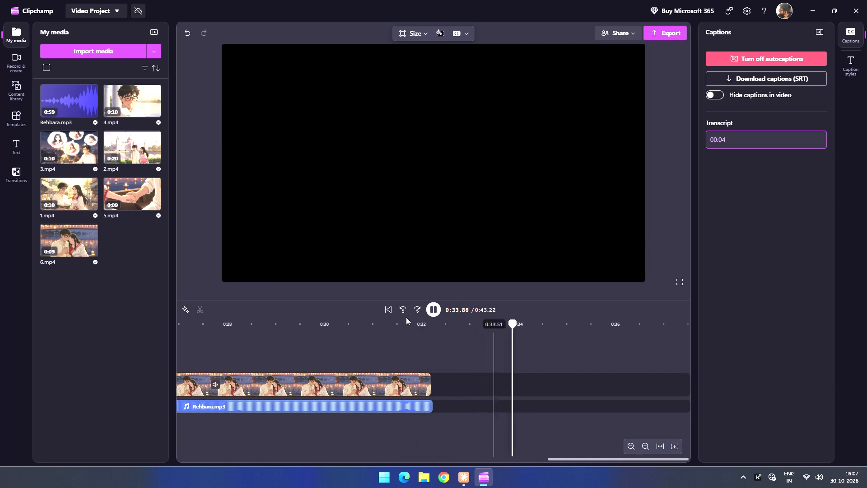
pyautogui.click(430, 310)
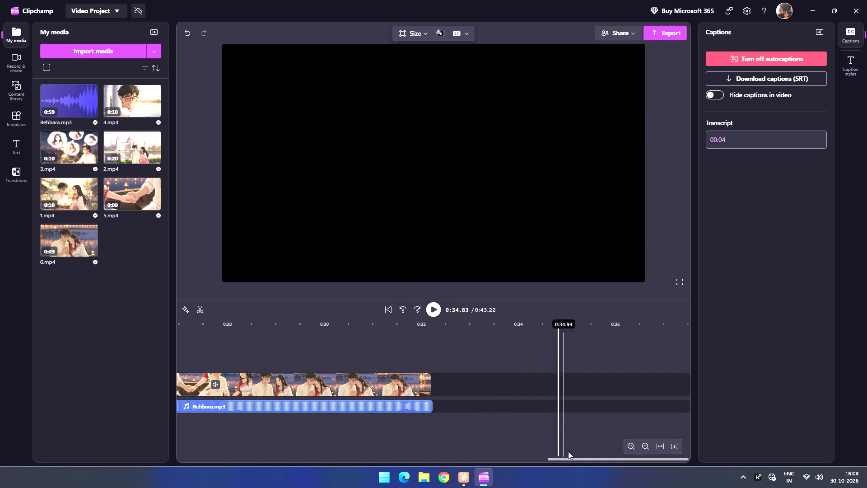
# Play the video again from about 4.4 s to about 11.2 s to check the early clips against the soundtrack.
pyautogui.moveTo(572, 460); pyautogui.dragTo(370, 458)
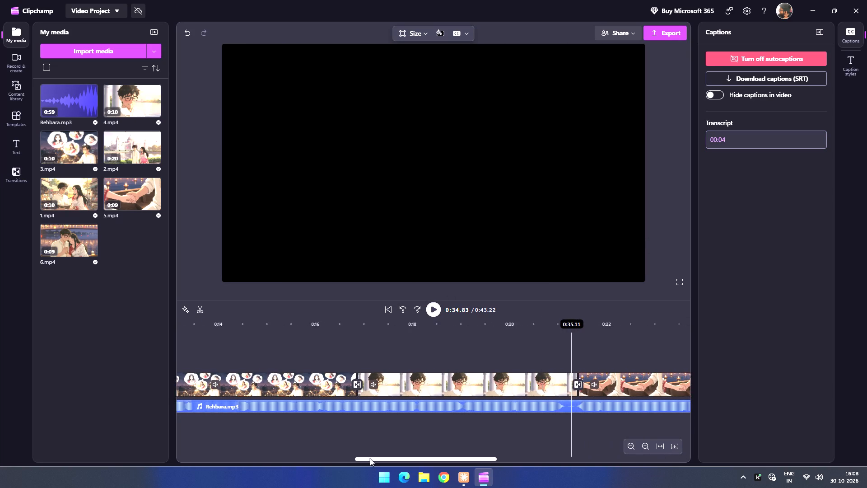
pyautogui.moveTo(370, 458); pyautogui.dragTo(354, 459)
pyautogui.moveTo(350, 460); pyautogui.dragTo(342, 460)
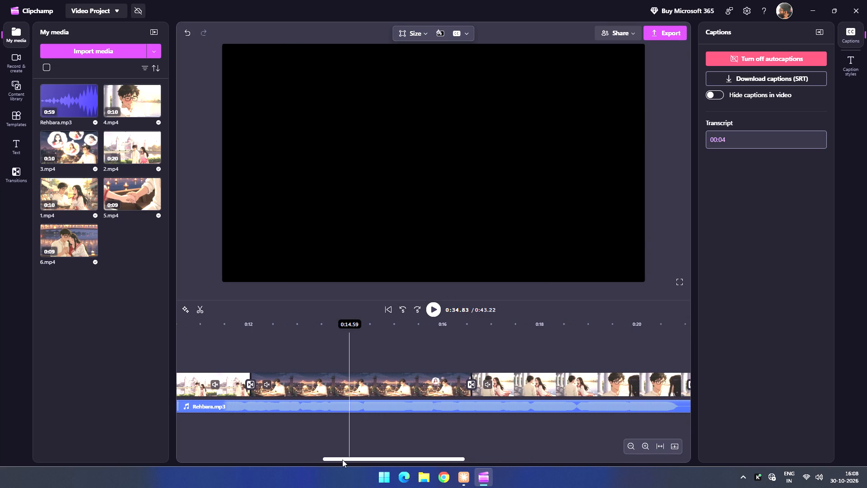
pyautogui.moveTo(342, 460); pyautogui.dragTo(339, 460)
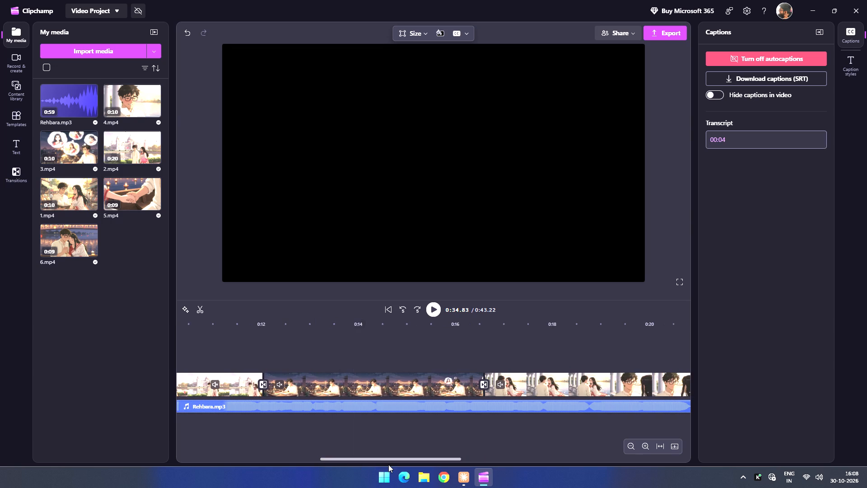
pyautogui.moveTo(392, 460); pyautogui.dragTo(303, 459)
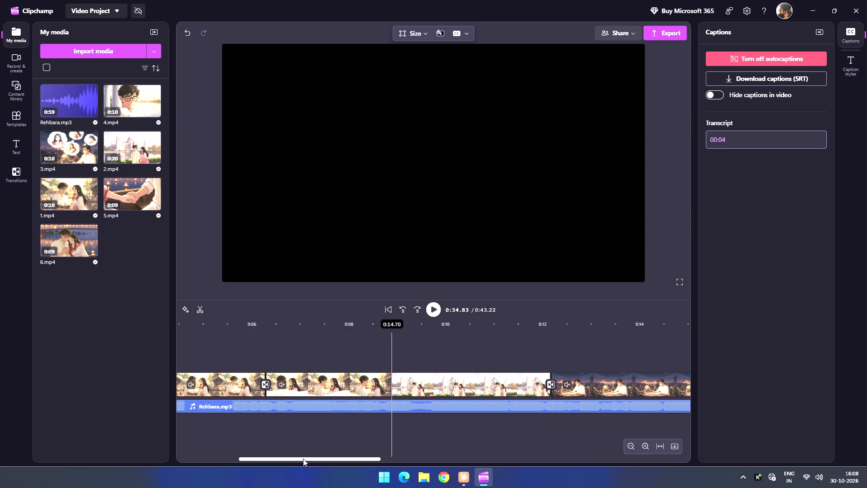
pyautogui.moveTo(303, 459); pyautogui.dragTo(259, 455)
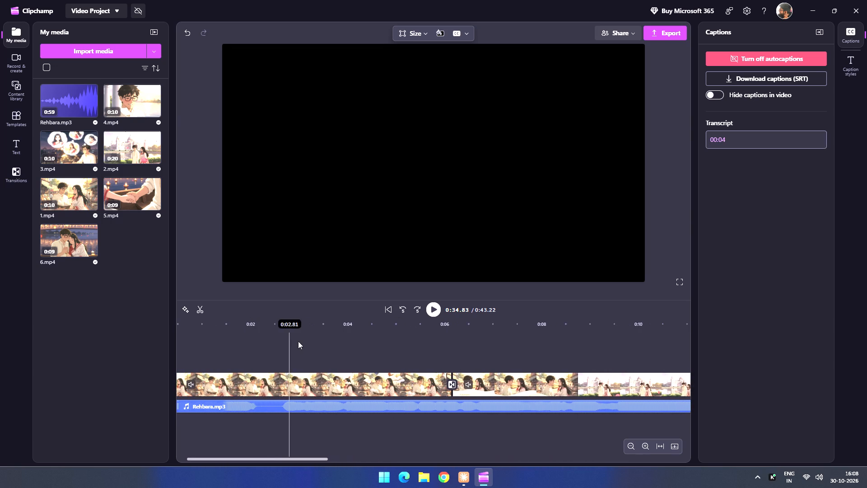
pyautogui.click(369, 341)
pyautogui.click(433, 309)
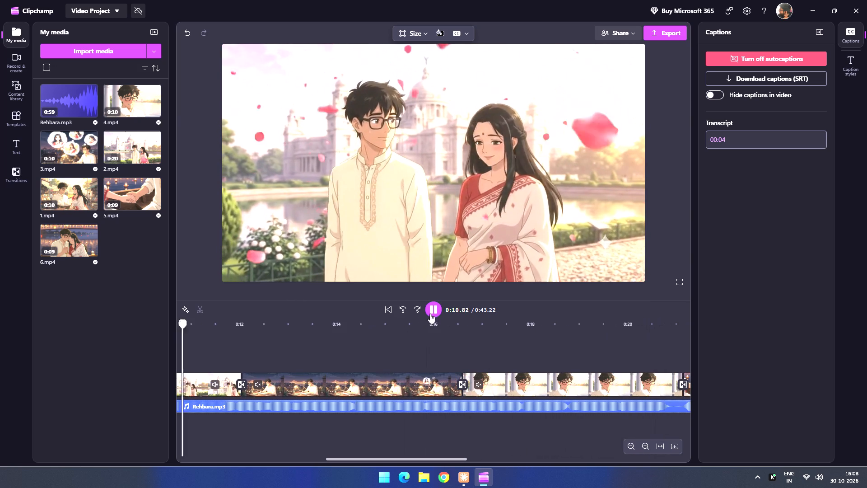
pyautogui.click(430, 314)
# Slow down the 5.mp4 clip on the timeline by lowering its speed from the current setting.
pyautogui.moveTo(419, 461); pyautogui.dragTo(434, 459)
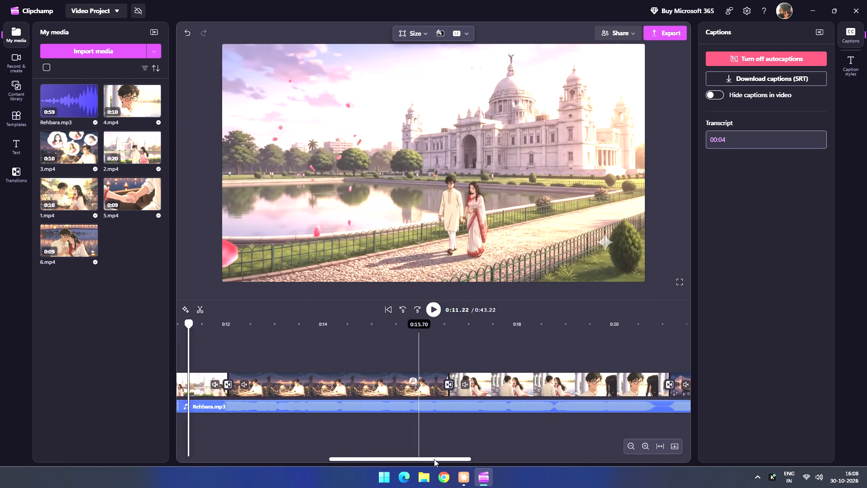
pyautogui.moveTo(434, 459); pyautogui.dragTo(592, 455)
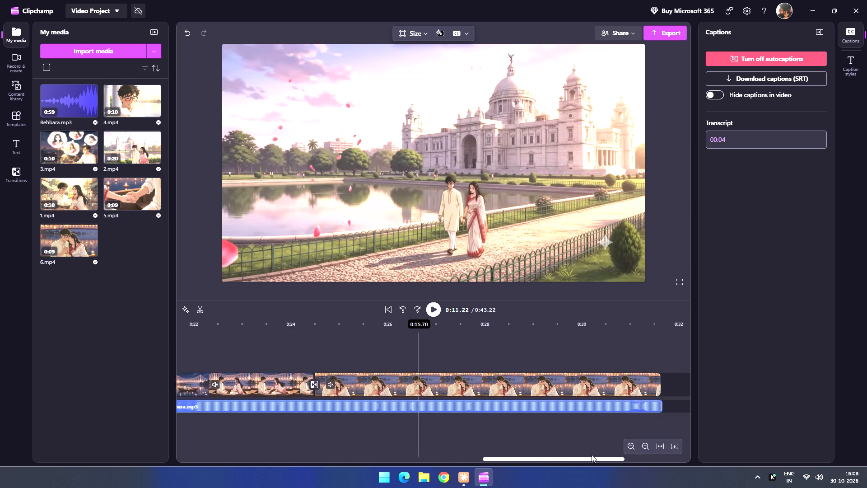
pyautogui.moveTo(592, 455); pyautogui.dragTo(538, 464)
pyautogui.click(396, 384)
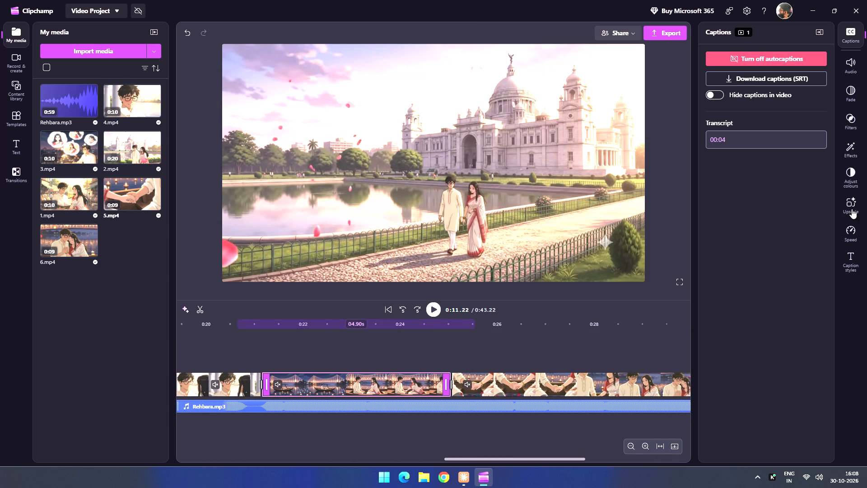
pyautogui.click(857, 236)
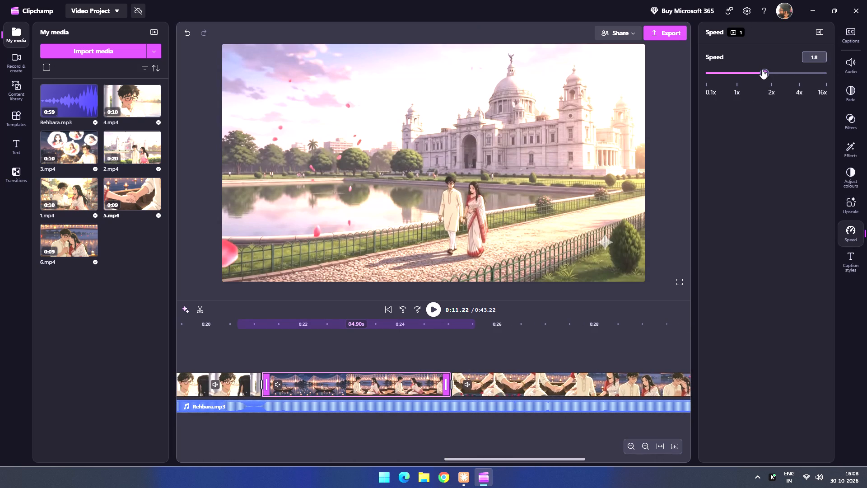
pyautogui.moveTo(763, 75); pyautogui.dragTo(752, 75)
# Play the video from about 20.2 s past the last clip to review the retimed 5.mp4 section.
pyautogui.click(515, 342)
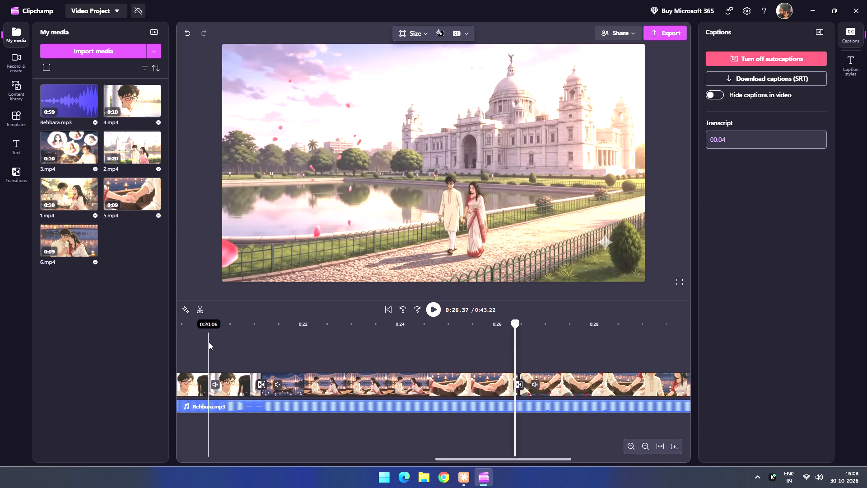
pyautogui.click(215, 341)
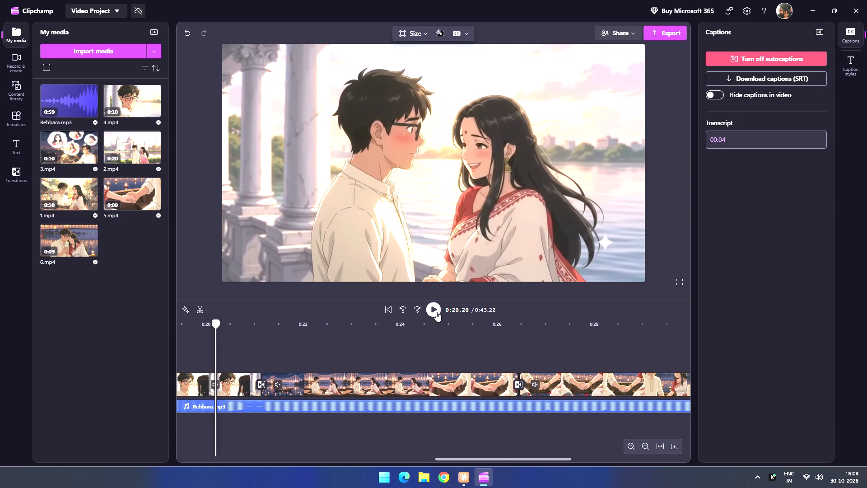
pyautogui.click(436, 312)
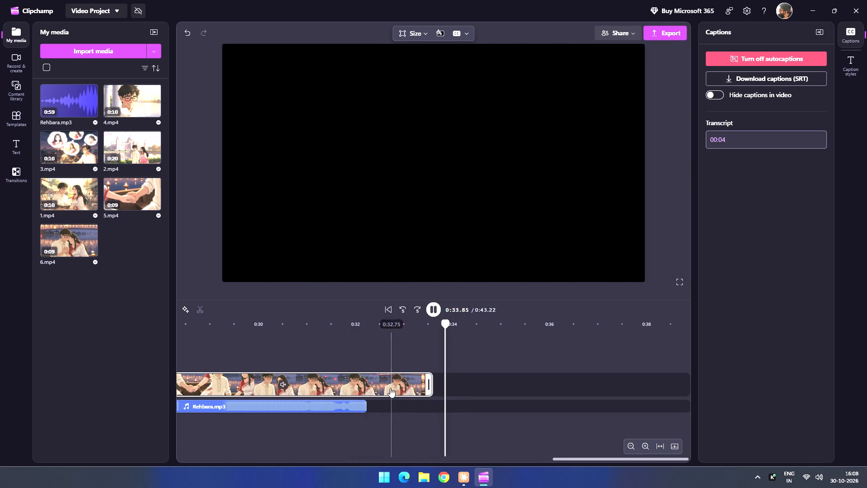
# Extend the Rehbara.mp3 soundtrack to end with the 6.mp4 clip at about 33.6 s, checking the ending by playback from about 31 s.
pyautogui.click(390, 387)
pyautogui.click(364, 405)
pyautogui.moveTo(363, 406); pyautogui.dragTo(364, 406)
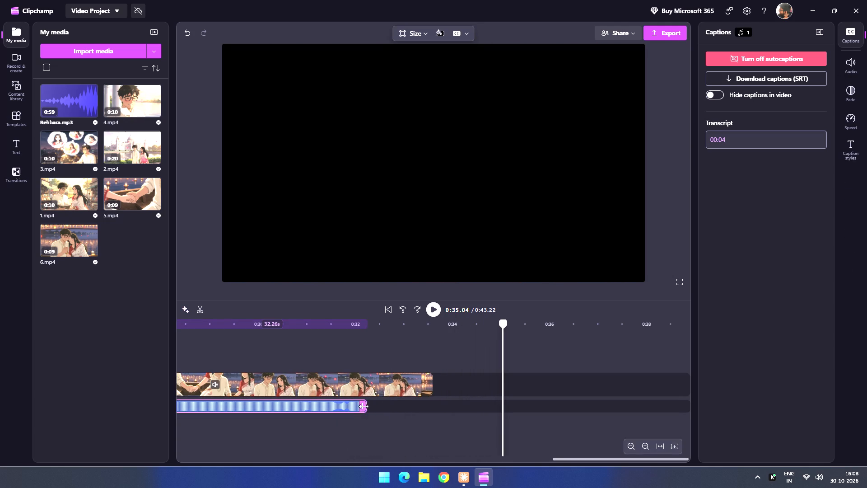
pyautogui.moveTo(364, 406); pyautogui.dragTo(436, 407)
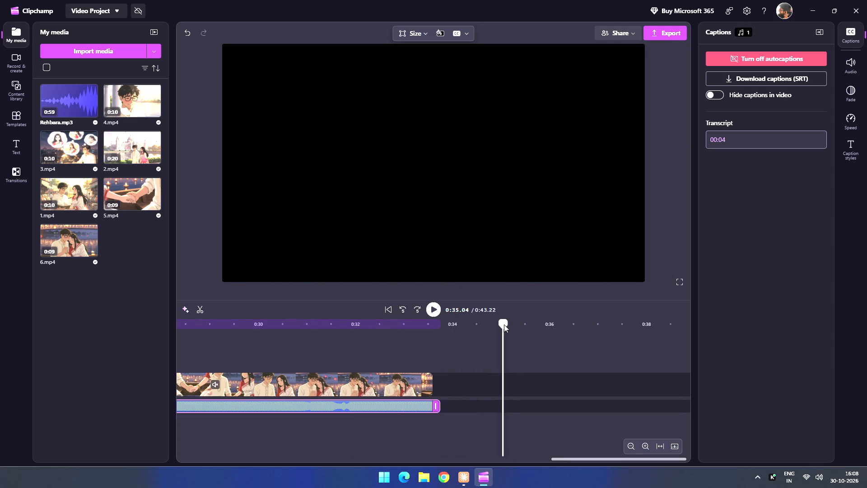
pyautogui.moveTo(504, 324); pyautogui.dragTo(308, 325)
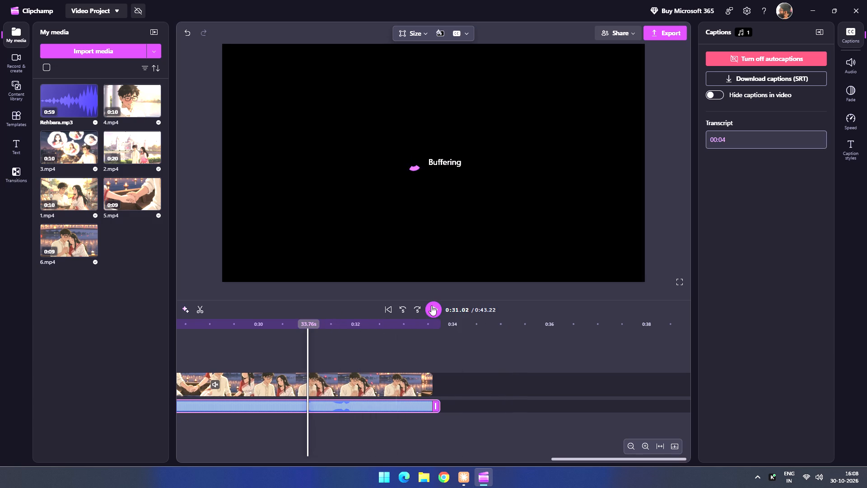
pyautogui.click(432, 309)
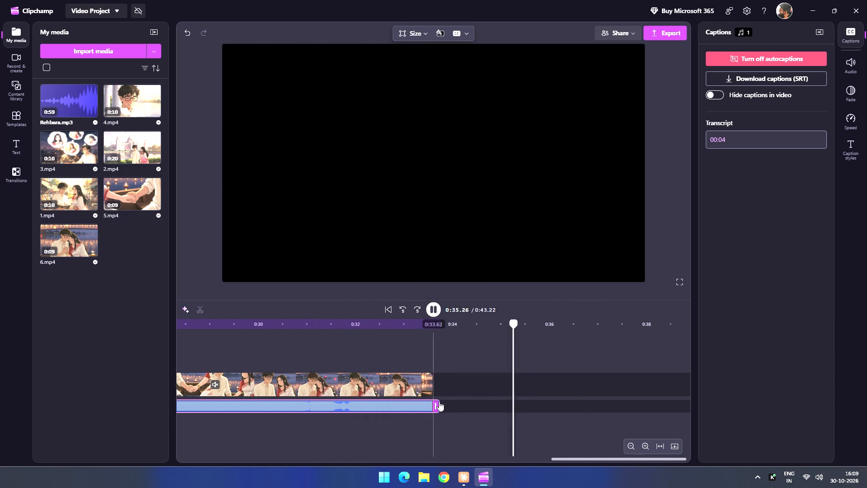
pyautogui.moveTo(438, 404); pyautogui.dragTo(431, 405)
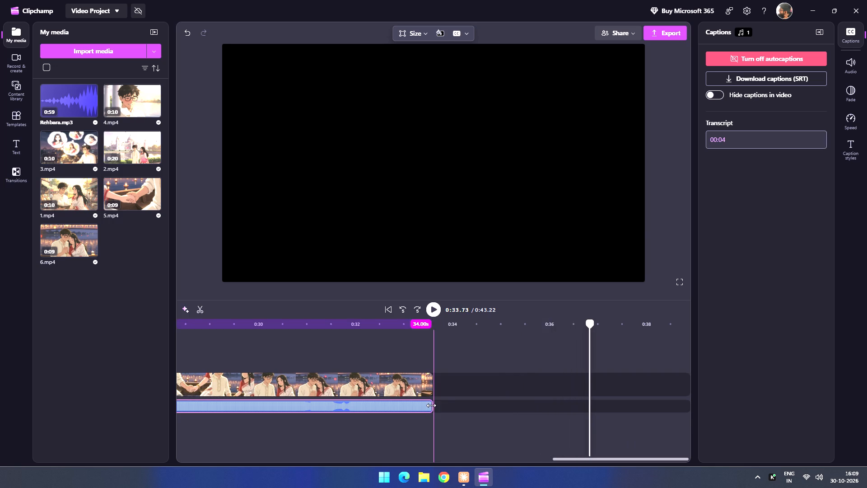
pyautogui.moveTo(431, 405); pyautogui.dragTo(430, 405)
# Set the speed of the last clip, 6.mp4, to 1.6.
pyautogui.moveTo(590, 326); pyautogui.dragTo(538, 328)
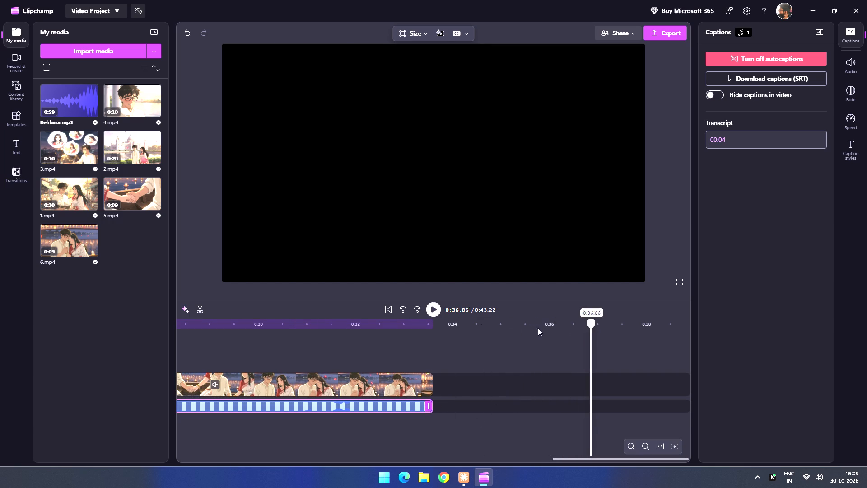
pyautogui.moveTo(538, 328); pyautogui.dragTo(63, 292)
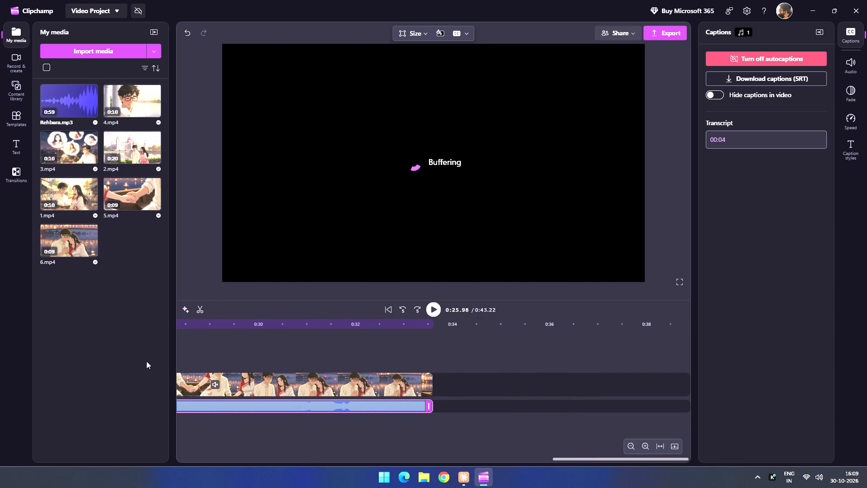
pyautogui.moveTo(582, 460); pyautogui.dragTo(409, 446)
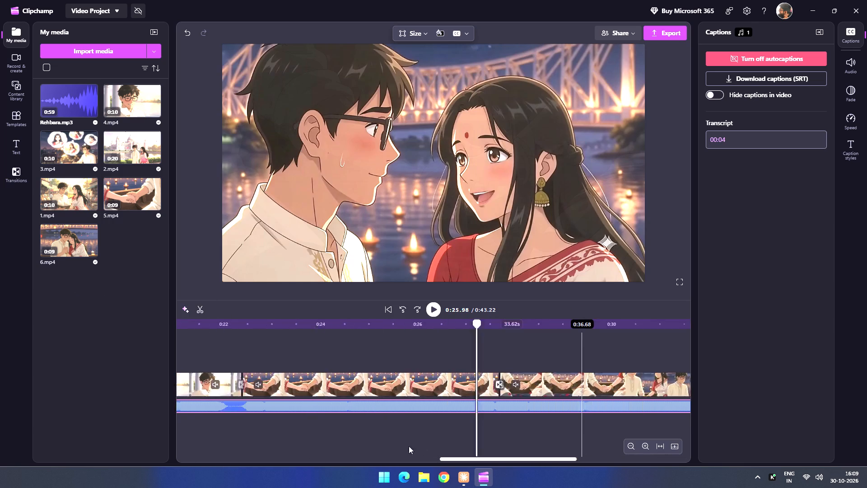
pyautogui.moveTo(409, 446); pyautogui.dragTo(269, 457)
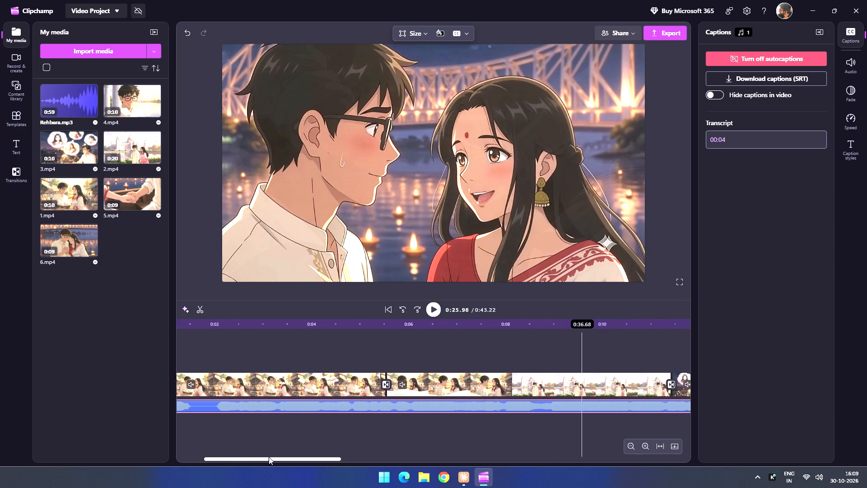
pyautogui.moveTo(269, 457); pyautogui.dragTo(580, 455)
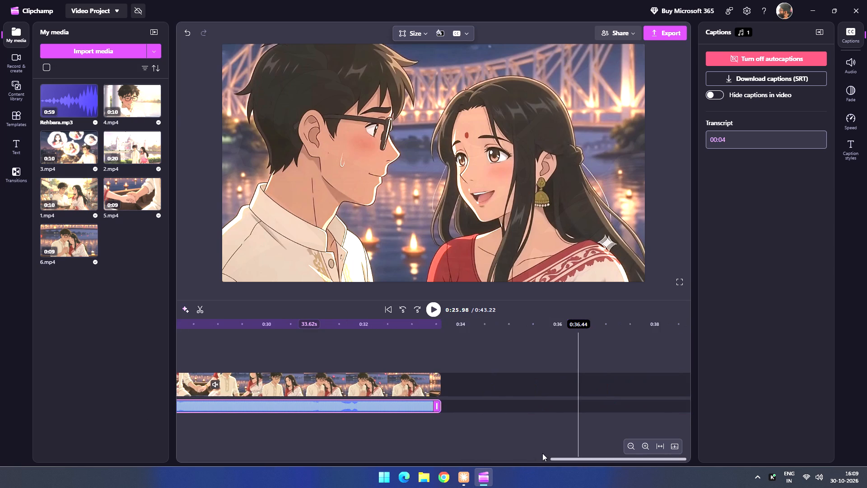
pyautogui.click(392, 391)
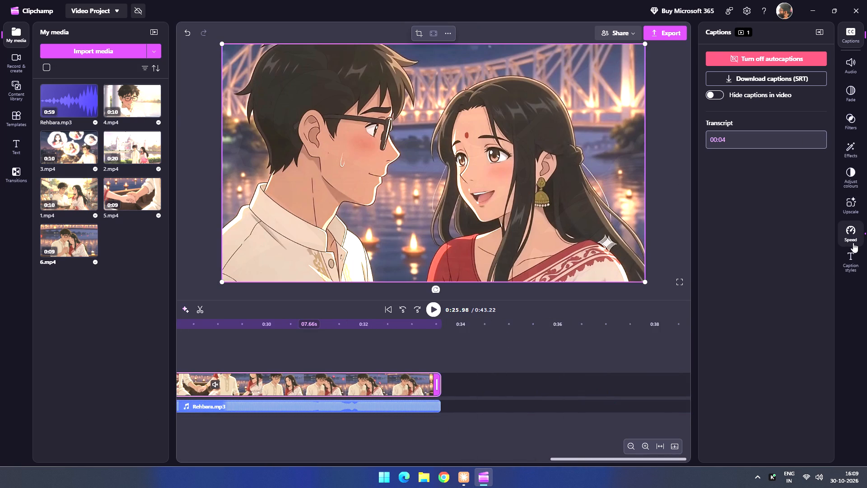
pyautogui.click(853, 243)
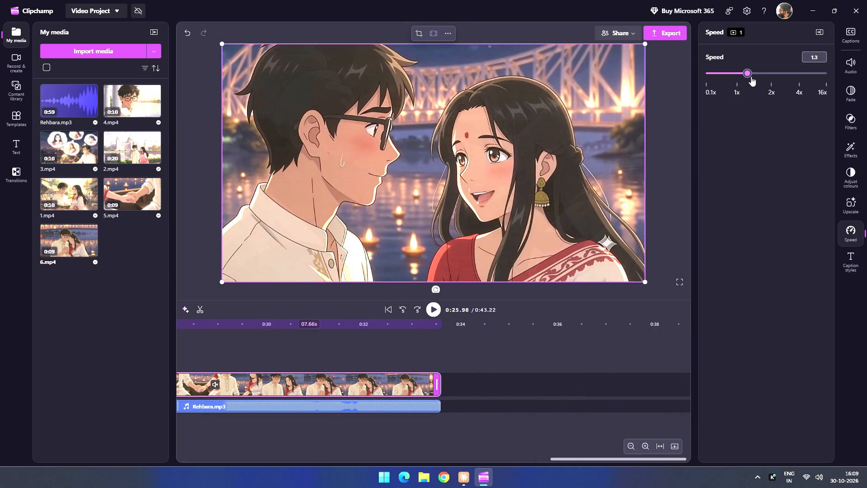
pyautogui.moveTo(750, 75); pyautogui.dragTo(756, 74)
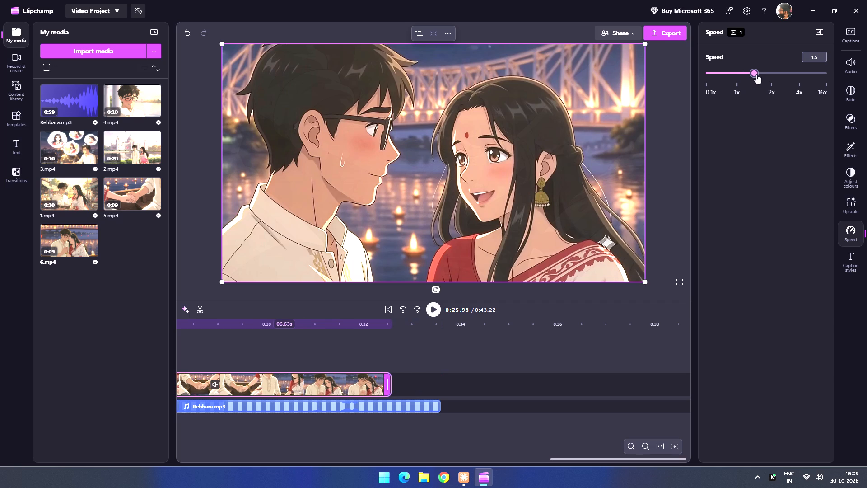
pyautogui.moveTo(756, 74); pyautogui.dragTo(758, 75)
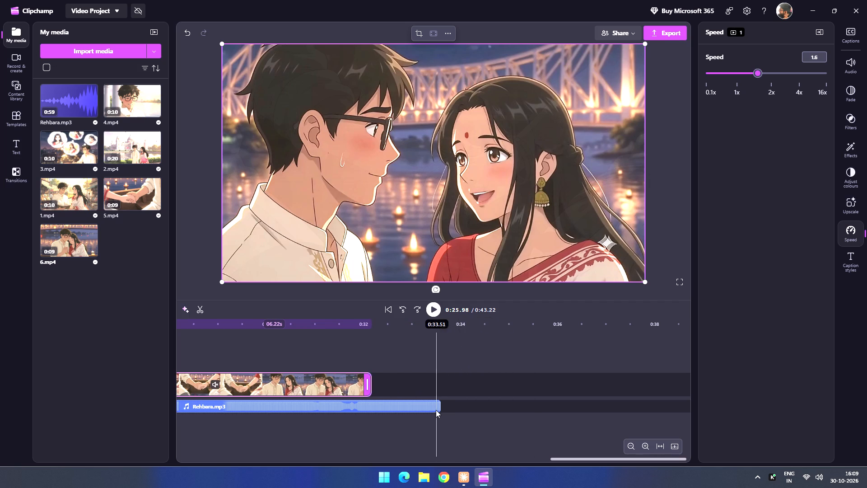
# Trim the Rehbara.mp3 soundtrack to end with the 6.mp4 clip at about 32.2 s, checking the ending by playback from about 30.6 s.
pyautogui.click(297, 358)
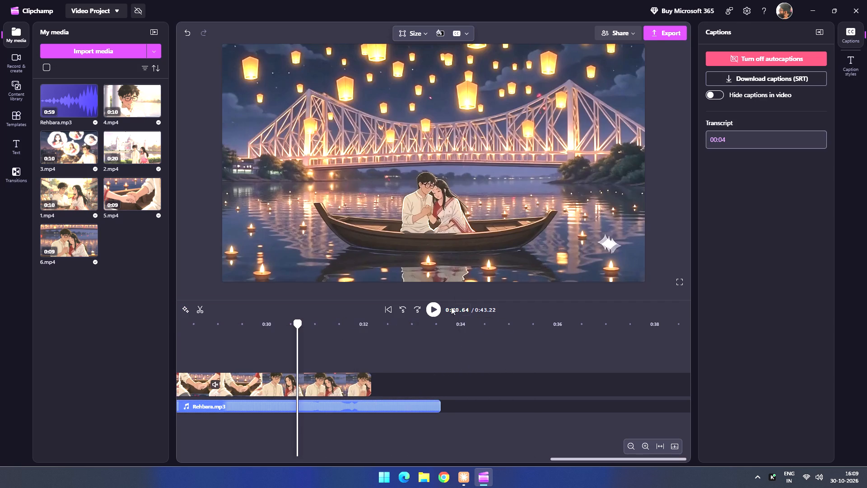
pyautogui.click(440, 313)
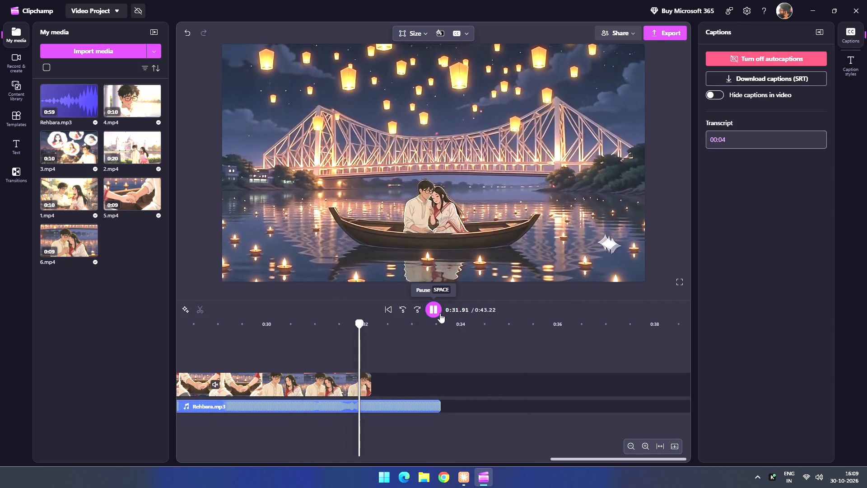
pyautogui.click(413, 409)
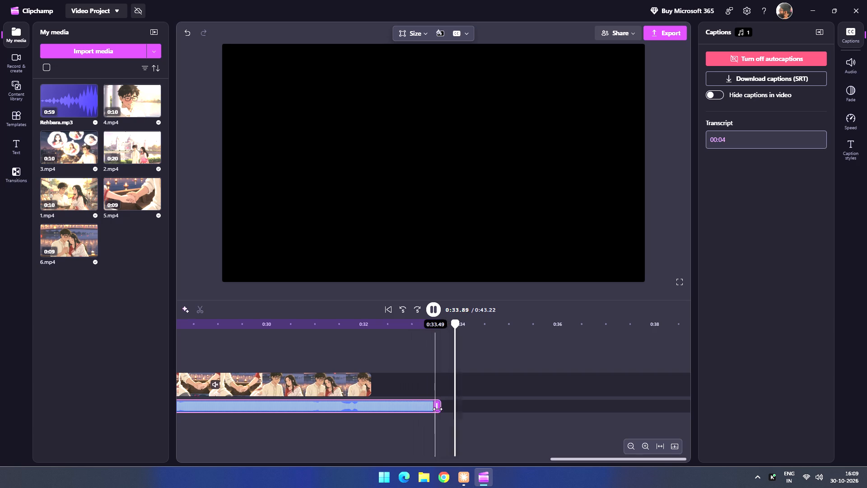
pyautogui.click(440, 409)
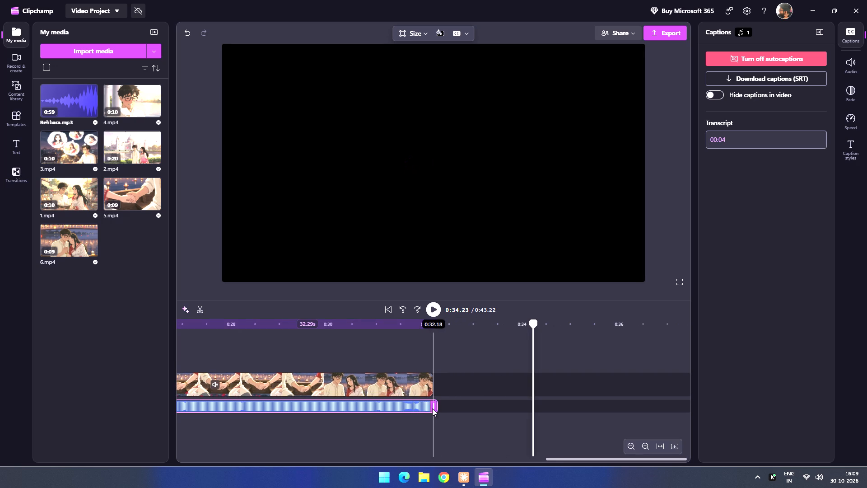
pyautogui.moveTo(435, 408); pyautogui.dragTo(430, 408)
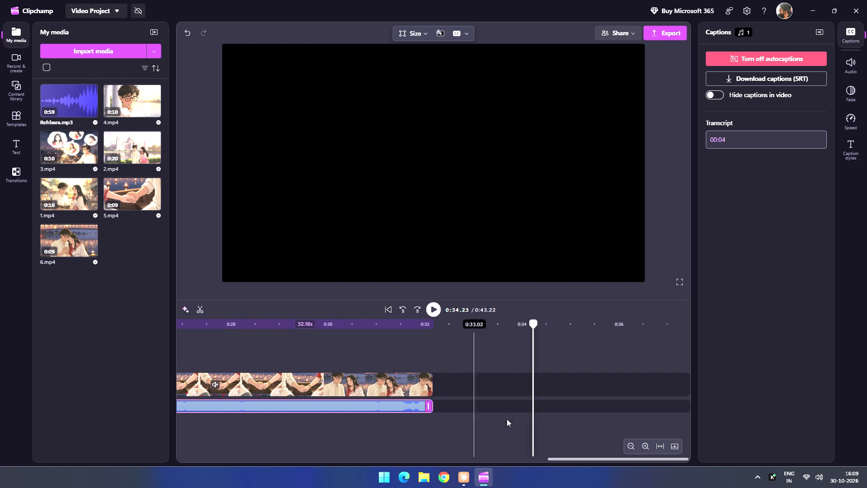
# Return the playhead to the very beginning of the timeline.
pyautogui.moveTo(533, 324); pyautogui.dragTo(474, 320)
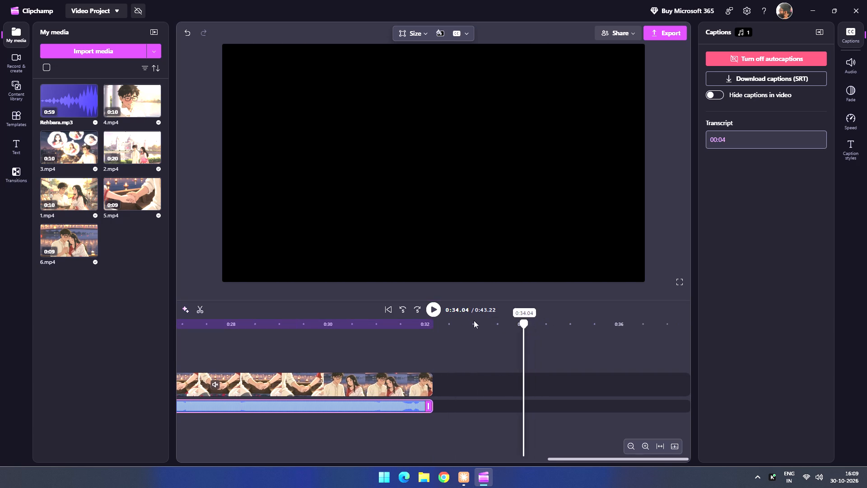
pyautogui.moveTo(474, 320); pyautogui.dragTo(124, 328)
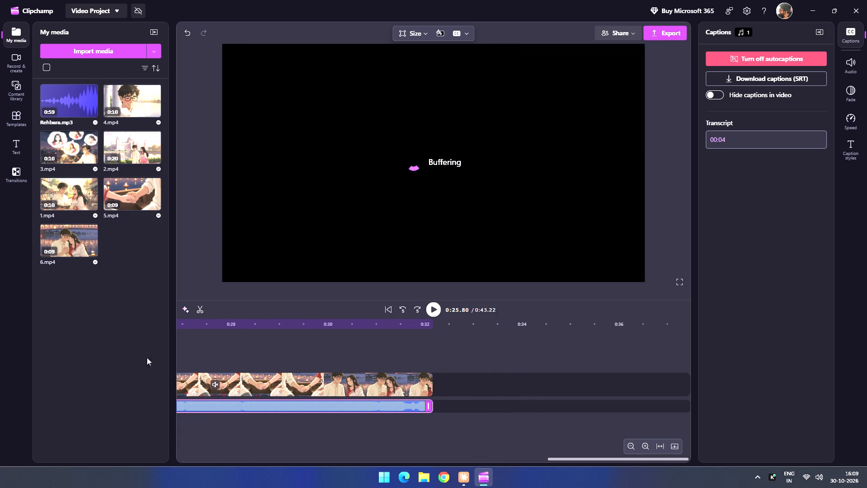
pyautogui.moveTo(585, 460); pyautogui.dragTo(213, 420)
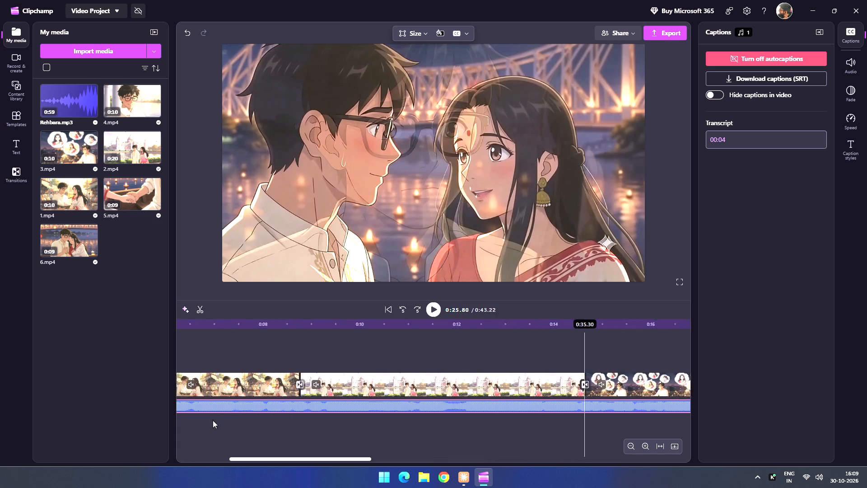
pyautogui.moveTo(213, 420); pyautogui.dragTo(119, 419)
pyautogui.click(386, 352)
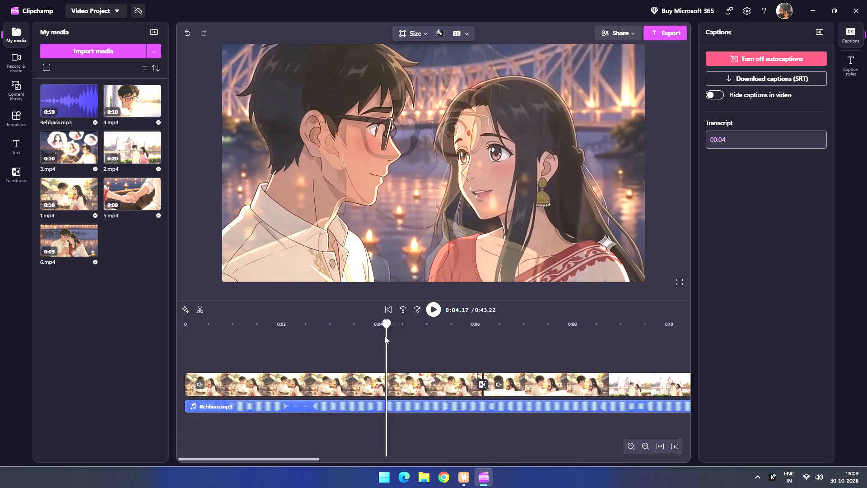
pyautogui.moveTo(384, 324); pyautogui.dragTo(169, 345)
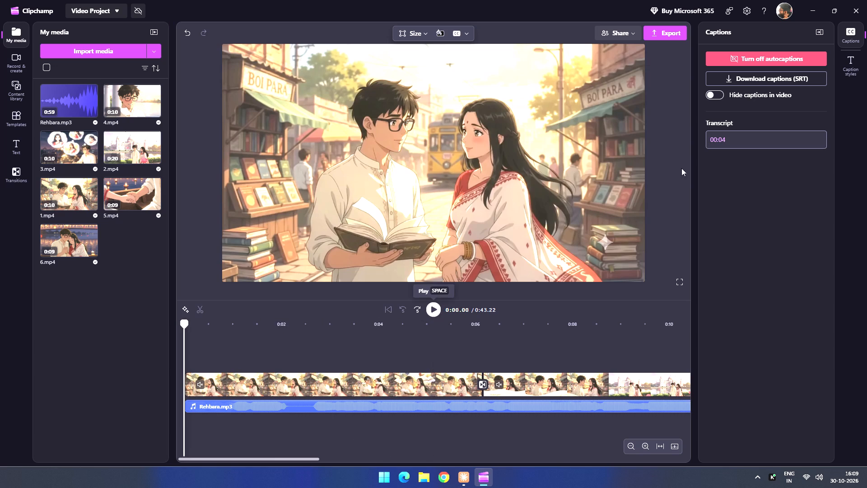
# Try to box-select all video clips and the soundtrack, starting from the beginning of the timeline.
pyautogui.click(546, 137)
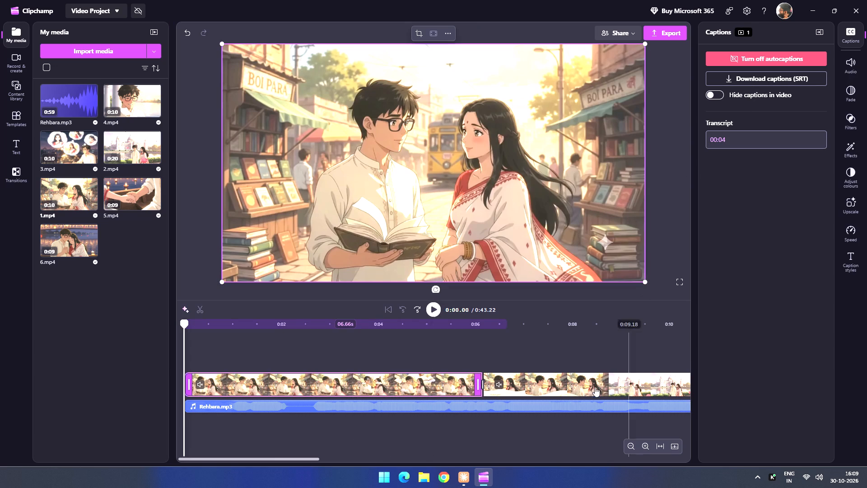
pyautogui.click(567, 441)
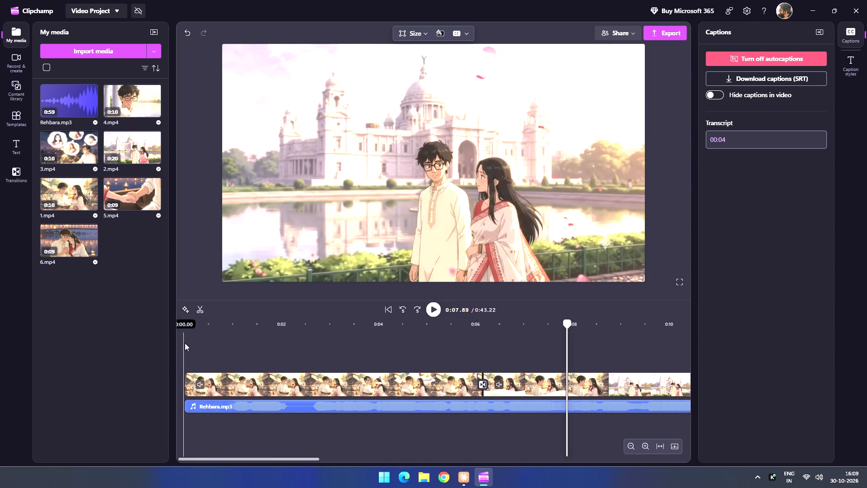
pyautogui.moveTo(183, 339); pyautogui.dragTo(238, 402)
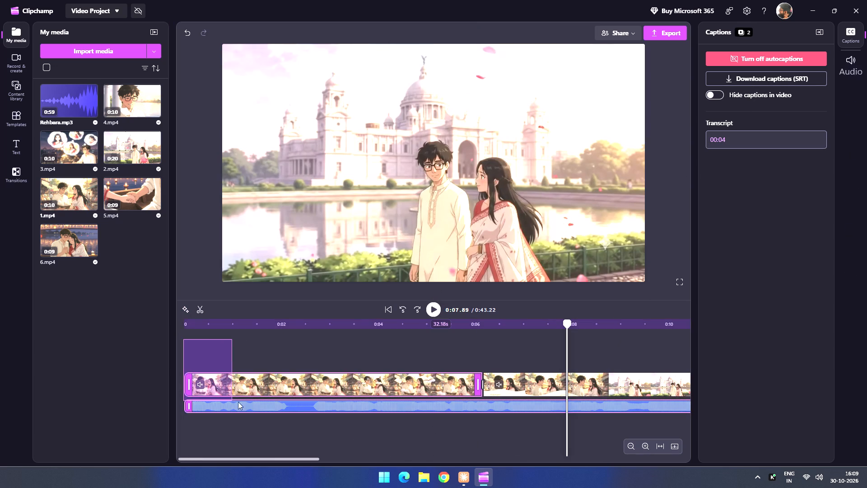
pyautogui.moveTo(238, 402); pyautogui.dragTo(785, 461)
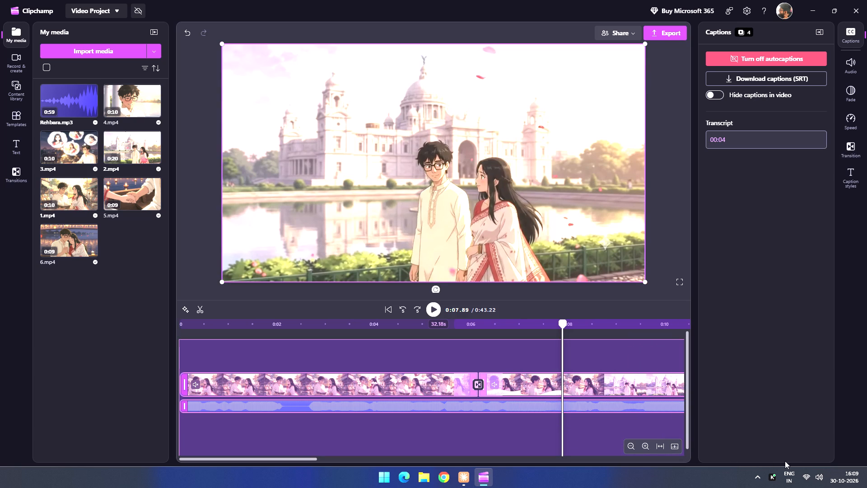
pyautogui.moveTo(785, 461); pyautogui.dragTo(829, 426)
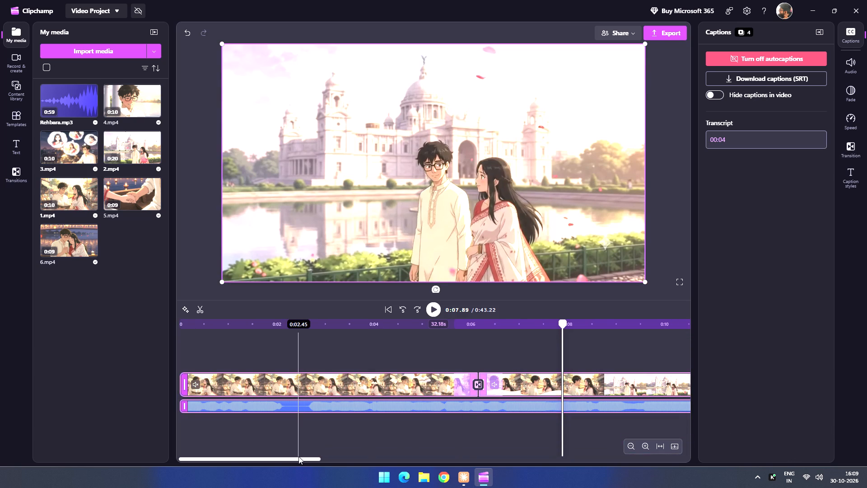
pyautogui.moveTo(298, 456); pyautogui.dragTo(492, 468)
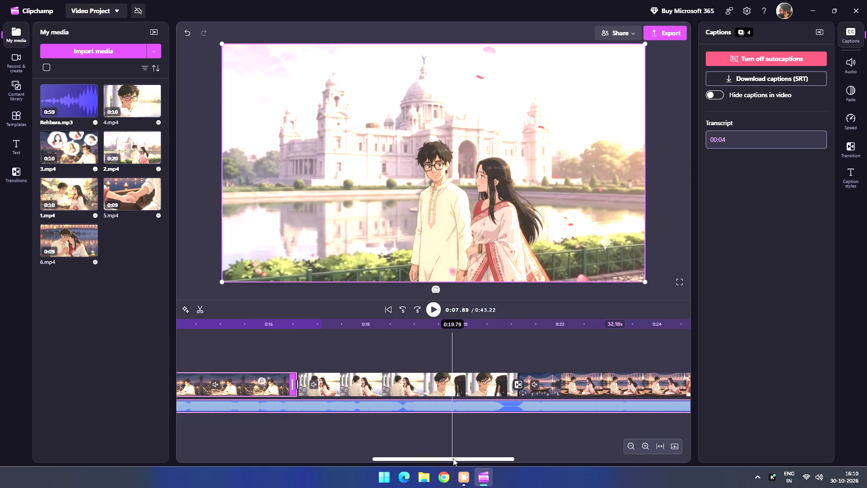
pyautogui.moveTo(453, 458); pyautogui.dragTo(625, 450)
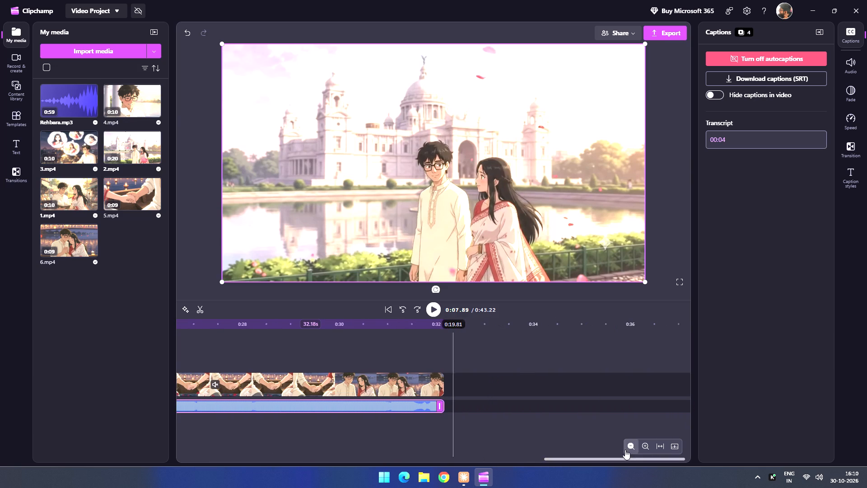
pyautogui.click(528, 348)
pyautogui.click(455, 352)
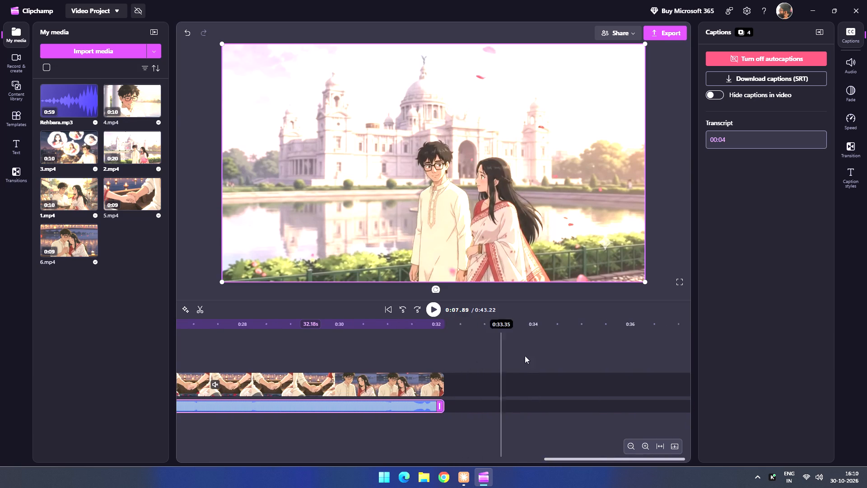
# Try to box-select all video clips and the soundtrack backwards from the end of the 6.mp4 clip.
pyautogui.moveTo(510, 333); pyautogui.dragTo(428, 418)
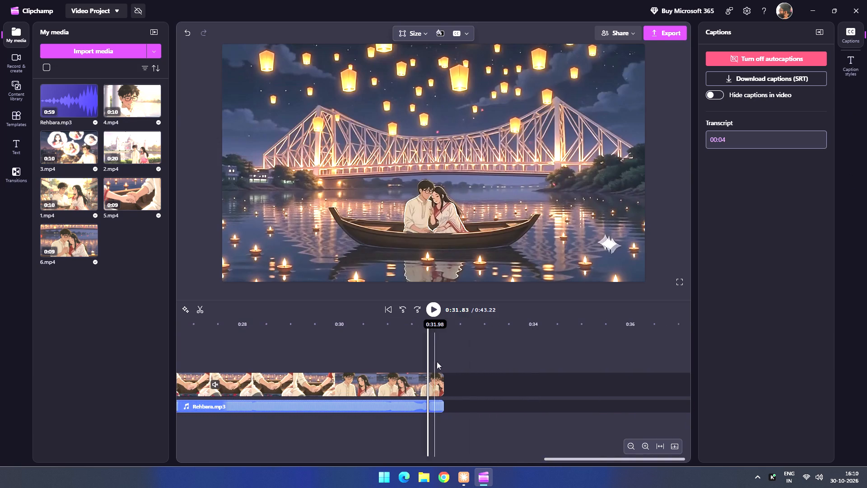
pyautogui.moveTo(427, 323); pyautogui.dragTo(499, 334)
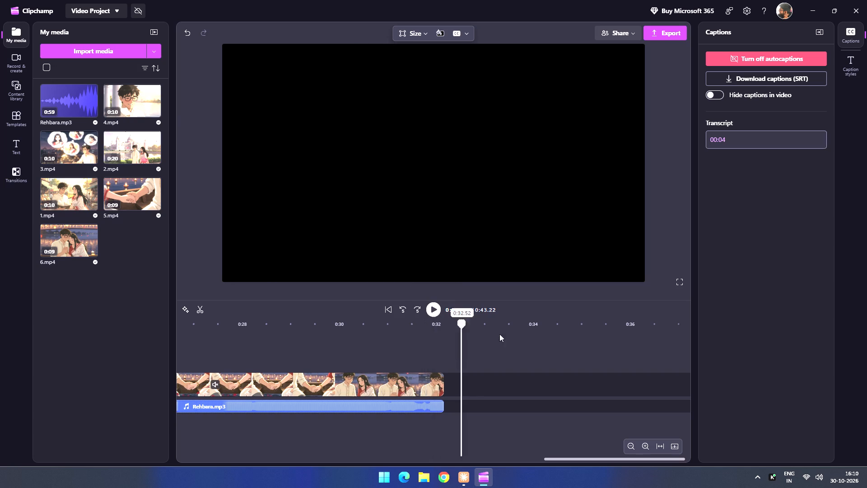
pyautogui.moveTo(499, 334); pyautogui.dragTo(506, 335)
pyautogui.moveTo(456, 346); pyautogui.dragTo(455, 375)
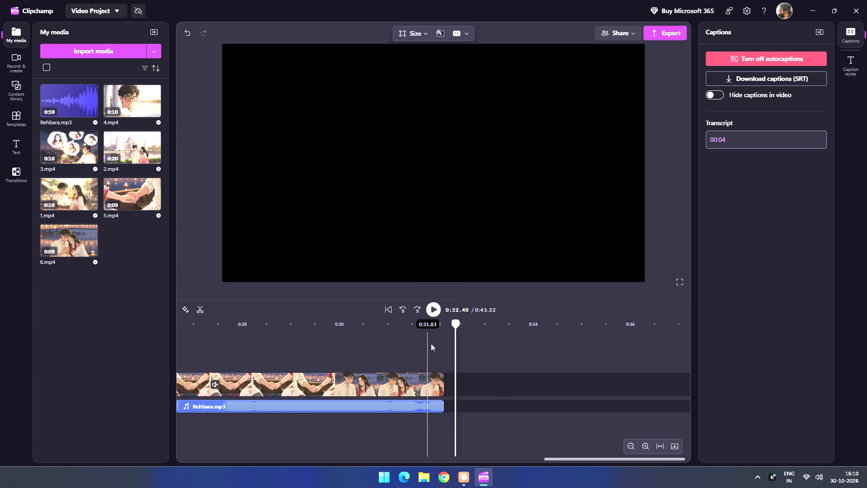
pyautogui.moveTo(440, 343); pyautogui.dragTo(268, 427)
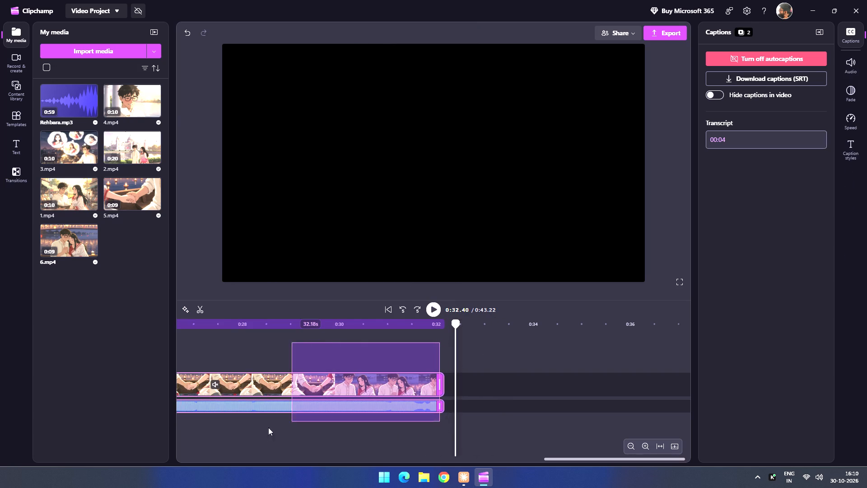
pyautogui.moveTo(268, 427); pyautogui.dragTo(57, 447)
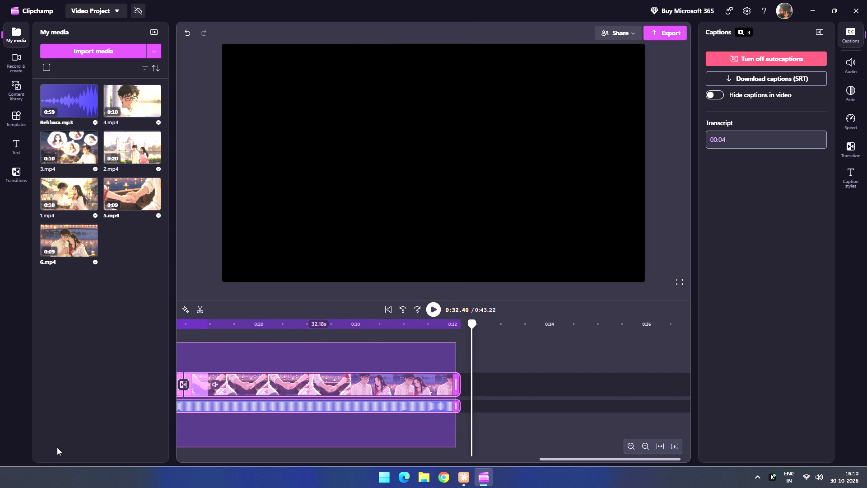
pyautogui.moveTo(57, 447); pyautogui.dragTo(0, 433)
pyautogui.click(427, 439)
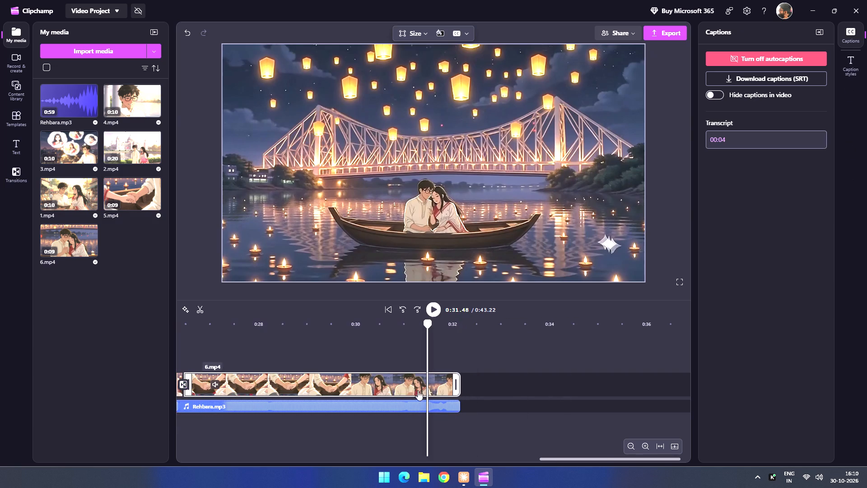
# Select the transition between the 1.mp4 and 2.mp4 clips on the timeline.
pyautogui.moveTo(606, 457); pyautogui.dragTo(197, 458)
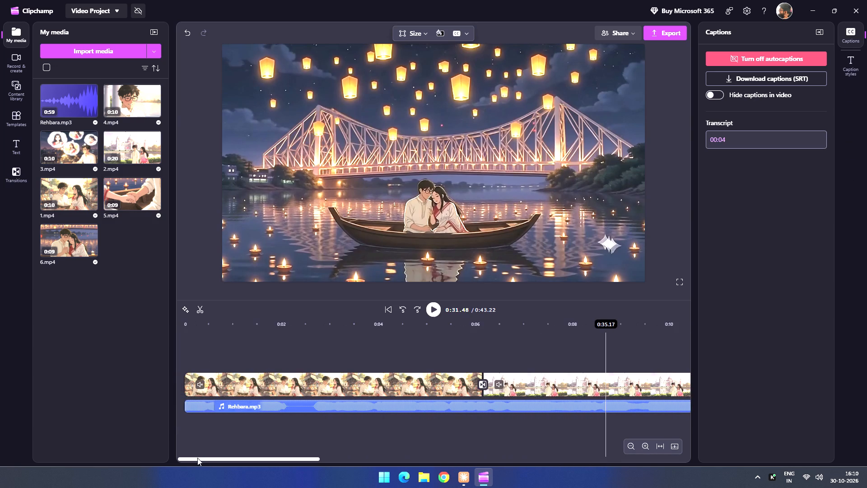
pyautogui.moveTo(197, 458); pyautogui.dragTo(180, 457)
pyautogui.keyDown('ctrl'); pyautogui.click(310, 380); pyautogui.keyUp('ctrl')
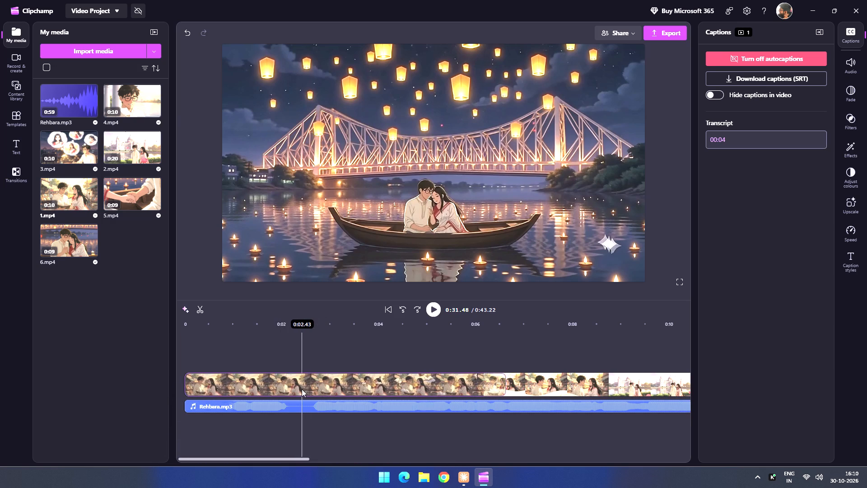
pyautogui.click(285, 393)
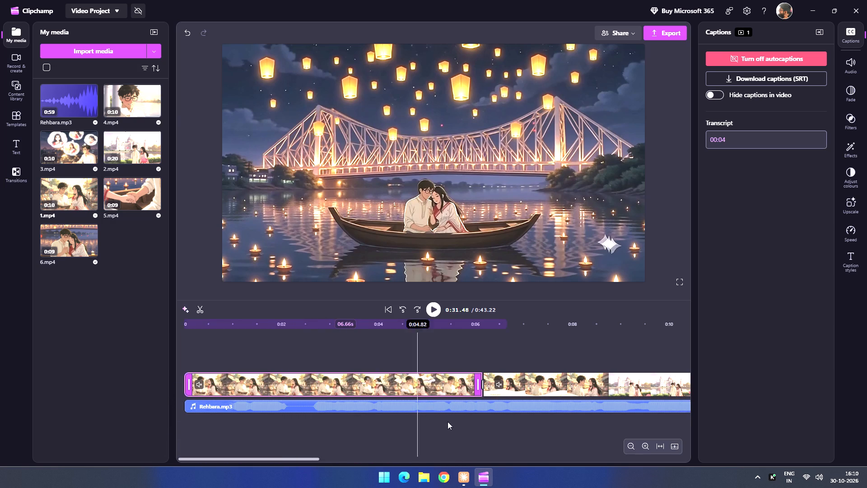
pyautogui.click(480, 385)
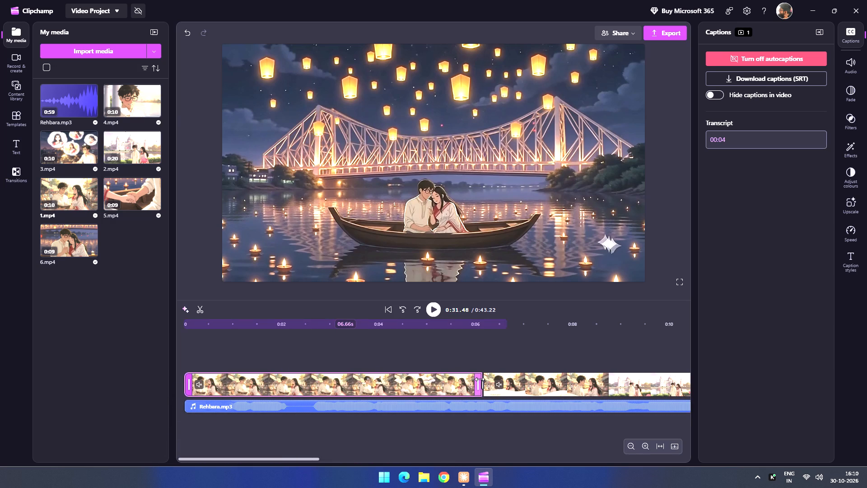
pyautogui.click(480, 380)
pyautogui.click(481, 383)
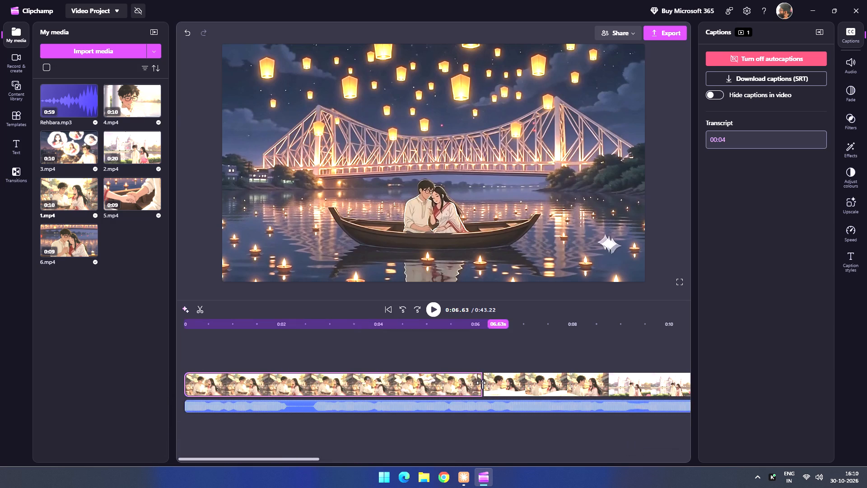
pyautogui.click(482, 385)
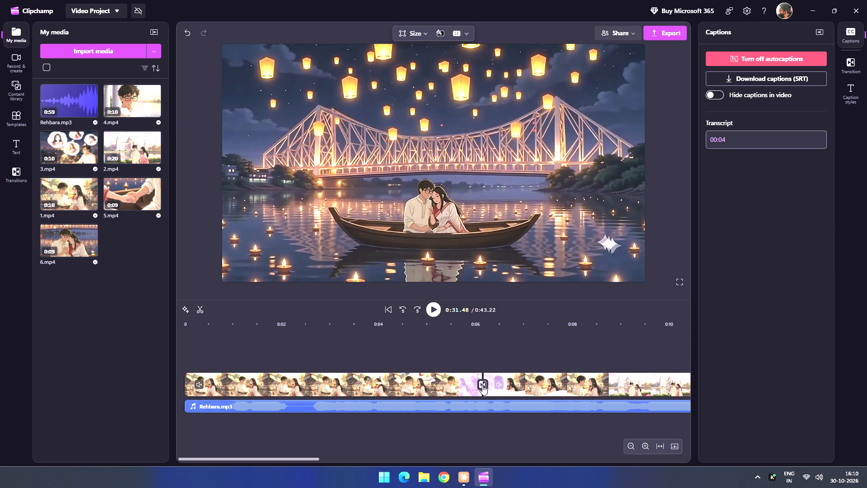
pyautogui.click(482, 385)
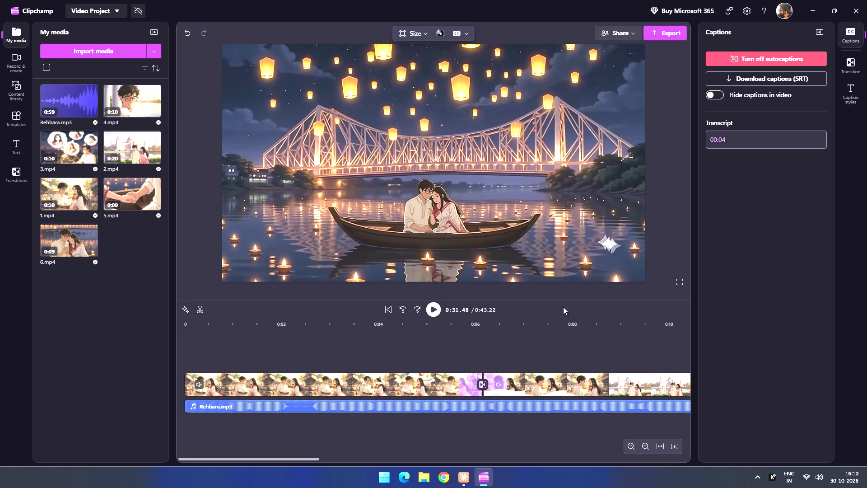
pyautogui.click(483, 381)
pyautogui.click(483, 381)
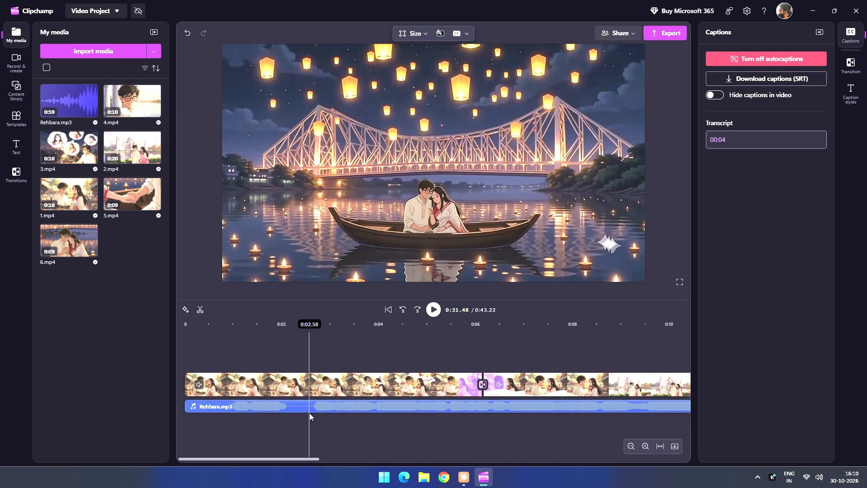
# Select all six video clips on the timeline, from 1.mp4 to 6.mp4, and group them.
pyautogui.click(354, 381)
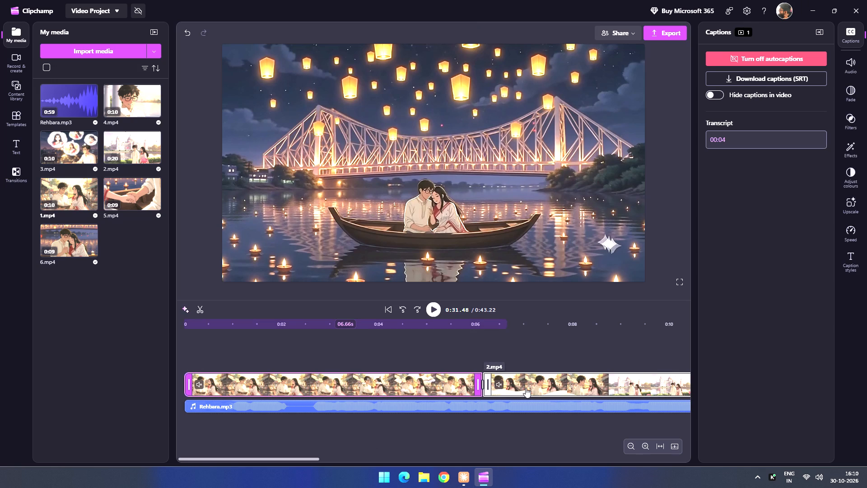
pyautogui.keyDown('ctrl'); pyautogui.click(526, 388); pyautogui.keyUp('ctrl')
pyautogui.moveTo(303, 460); pyautogui.dragTo(350, 460)
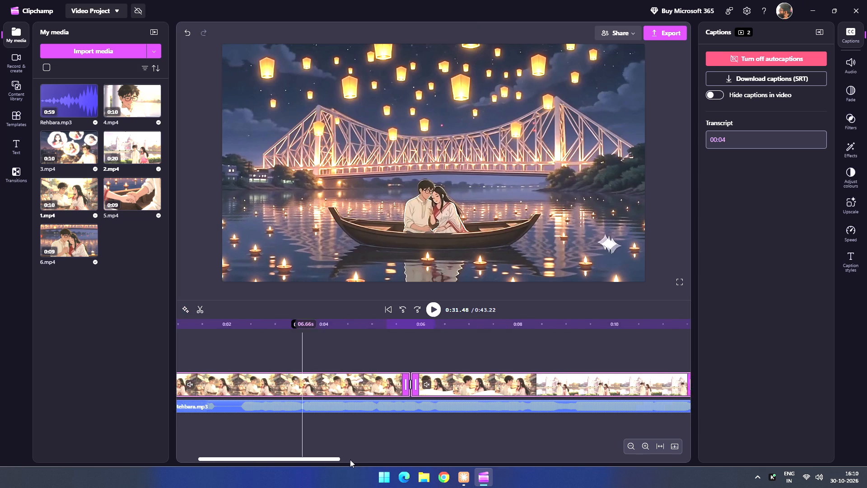
pyautogui.moveTo(350, 460); pyautogui.dragTo(398, 463)
pyautogui.keyDown('ctrl'); pyautogui.click(468, 381); pyautogui.keyUp('ctrl')
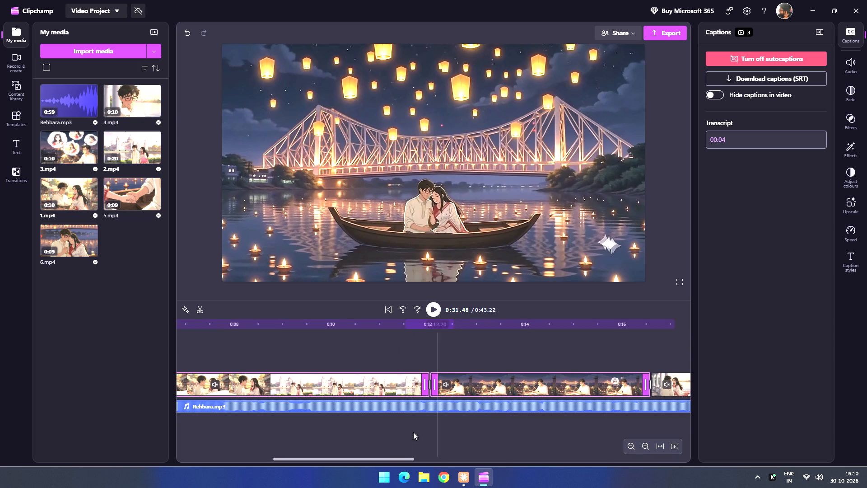
pyautogui.moveTo(394, 460); pyautogui.dragTo(445, 456)
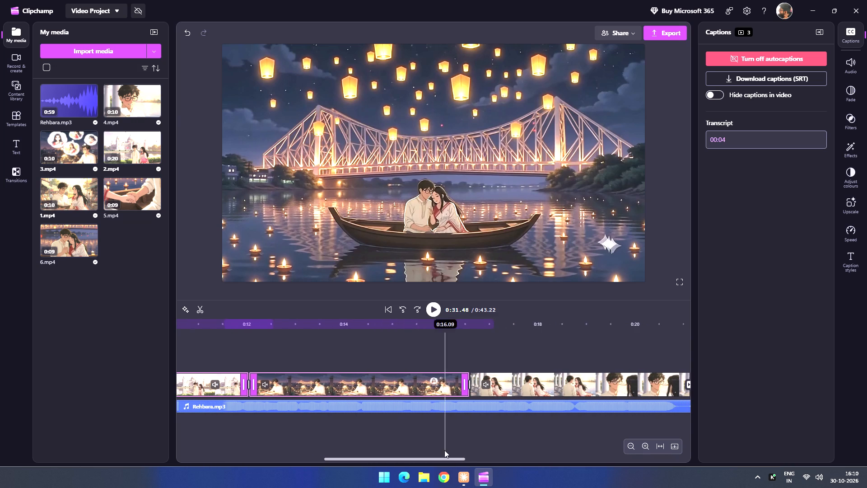
pyautogui.keyDown('ctrl'); pyautogui.click(531, 383); pyautogui.keyUp('ctrl')
pyautogui.moveTo(436, 457); pyautogui.dragTo(446, 460)
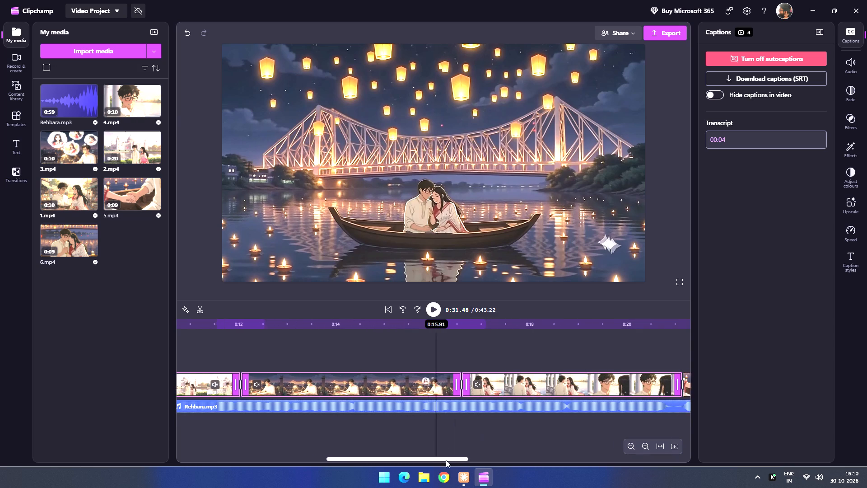
pyautogui.moveTo(446, 460); pyautogui.dragTo(520, 461)
pyautogui.keyDown('ctrl'); pyautogui.click(459, 381); pyautogui.keyUp('ctrl')
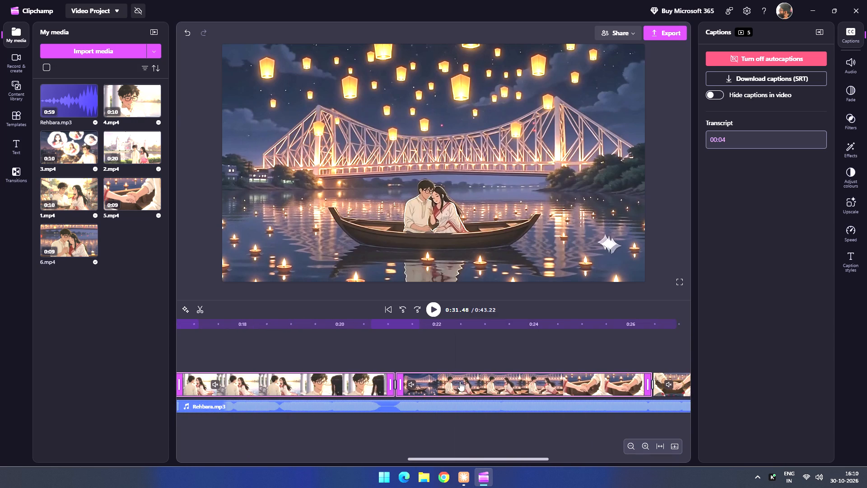
pyautogui.moveTo(468, 460); pyautogui.dragTo(548, 466)
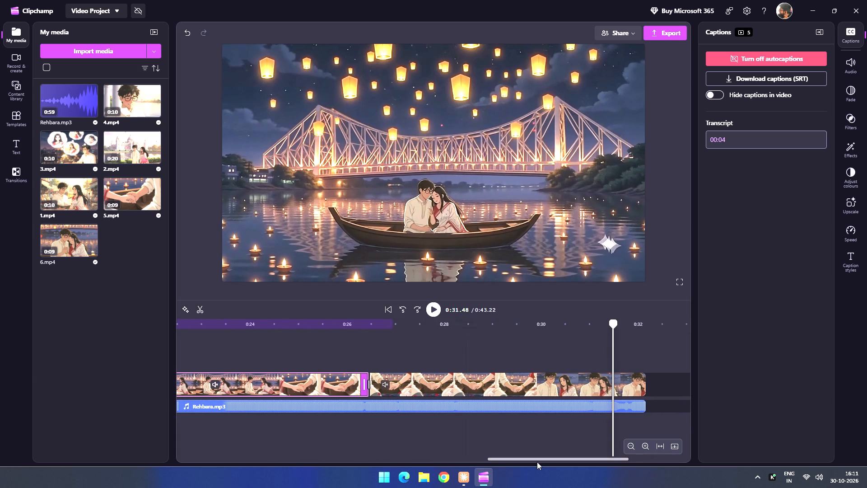
pyautogui.keyDown('ctrl'); pyautogui.click(451, 389); pyautogui.keyUp('ctrl')
pyautogui.rightClick(455, 374)
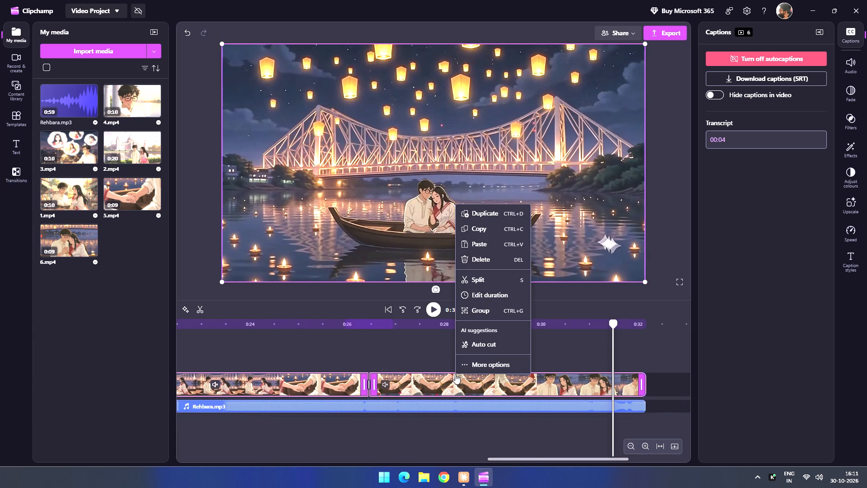
pyautogui.click(480, 312)
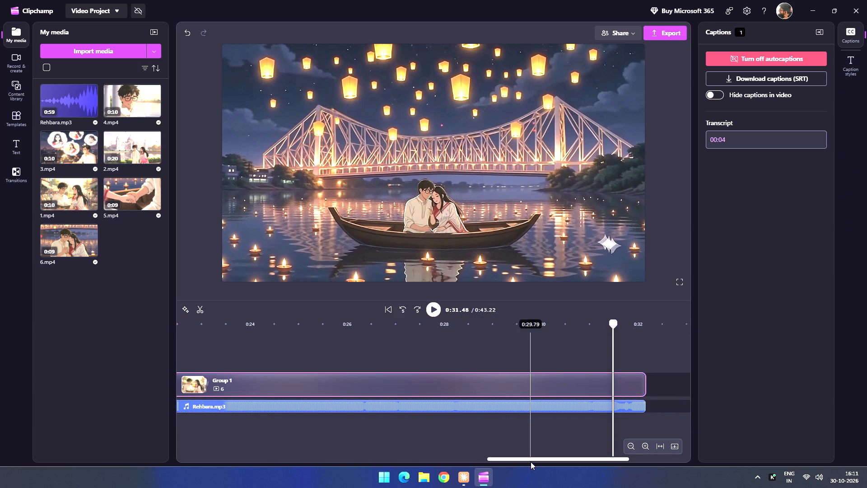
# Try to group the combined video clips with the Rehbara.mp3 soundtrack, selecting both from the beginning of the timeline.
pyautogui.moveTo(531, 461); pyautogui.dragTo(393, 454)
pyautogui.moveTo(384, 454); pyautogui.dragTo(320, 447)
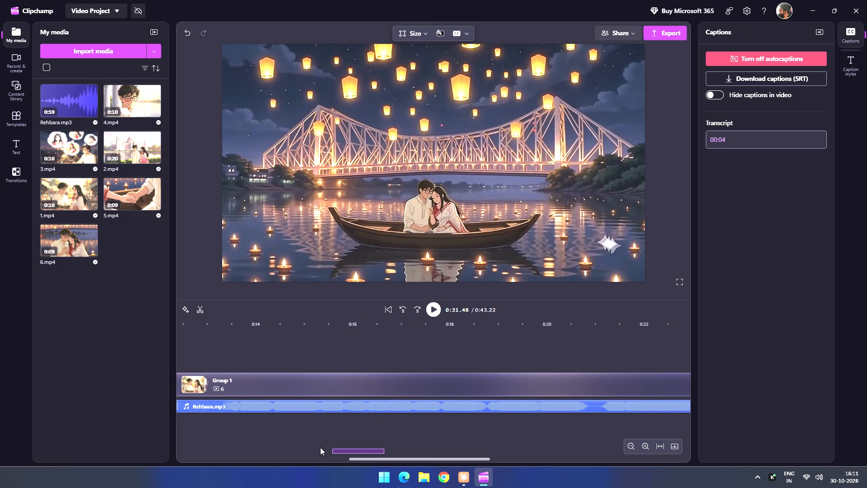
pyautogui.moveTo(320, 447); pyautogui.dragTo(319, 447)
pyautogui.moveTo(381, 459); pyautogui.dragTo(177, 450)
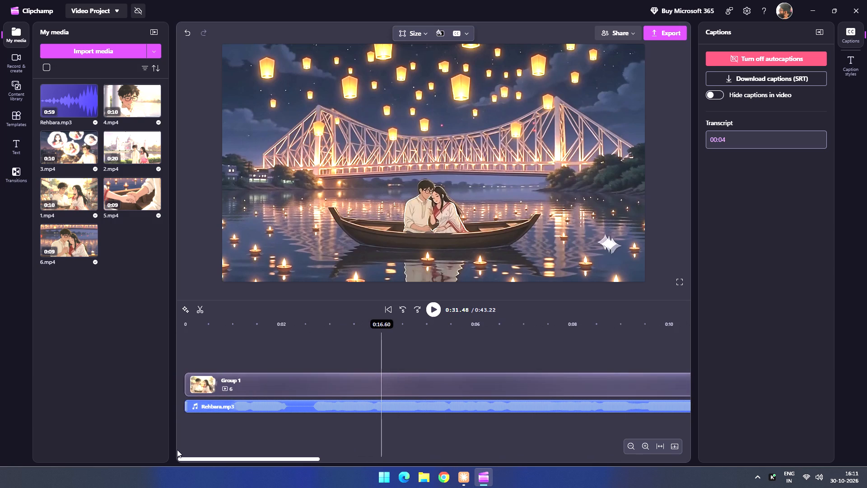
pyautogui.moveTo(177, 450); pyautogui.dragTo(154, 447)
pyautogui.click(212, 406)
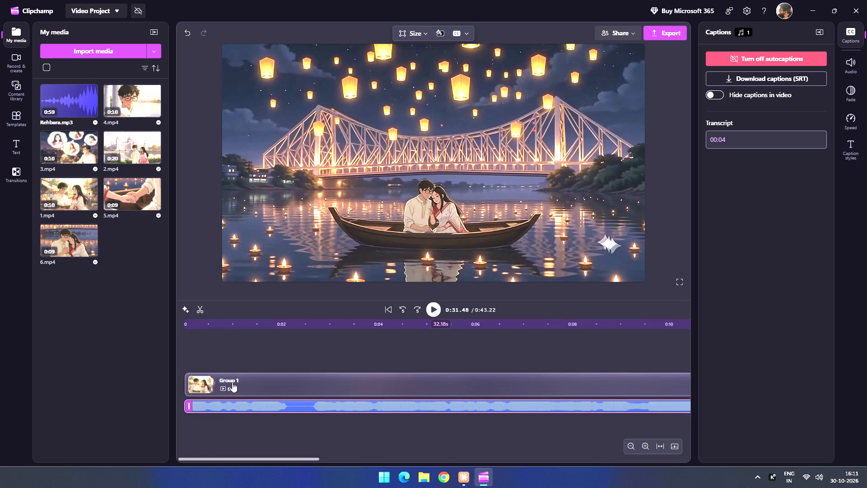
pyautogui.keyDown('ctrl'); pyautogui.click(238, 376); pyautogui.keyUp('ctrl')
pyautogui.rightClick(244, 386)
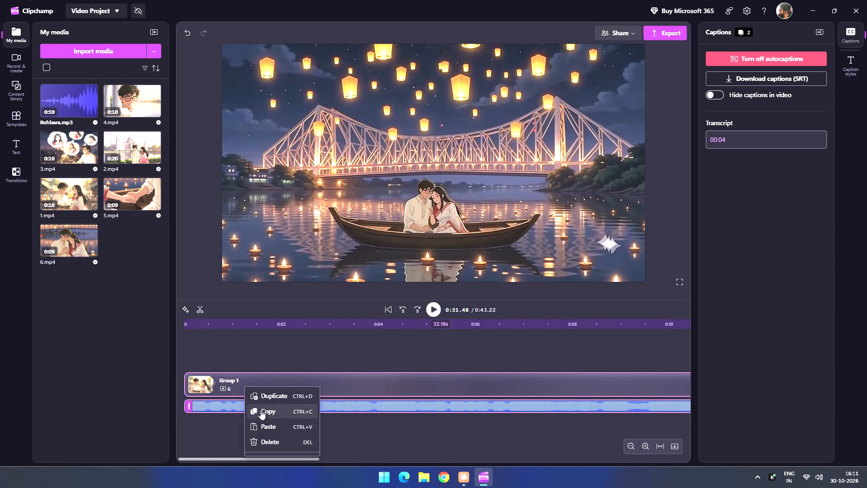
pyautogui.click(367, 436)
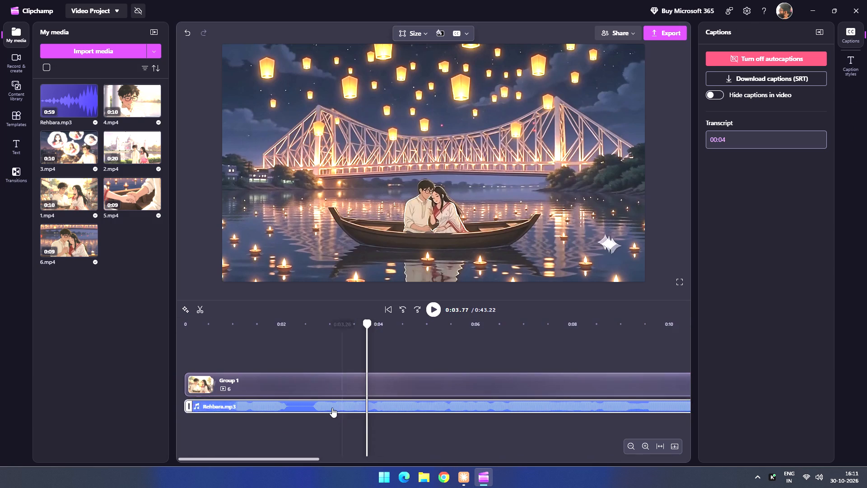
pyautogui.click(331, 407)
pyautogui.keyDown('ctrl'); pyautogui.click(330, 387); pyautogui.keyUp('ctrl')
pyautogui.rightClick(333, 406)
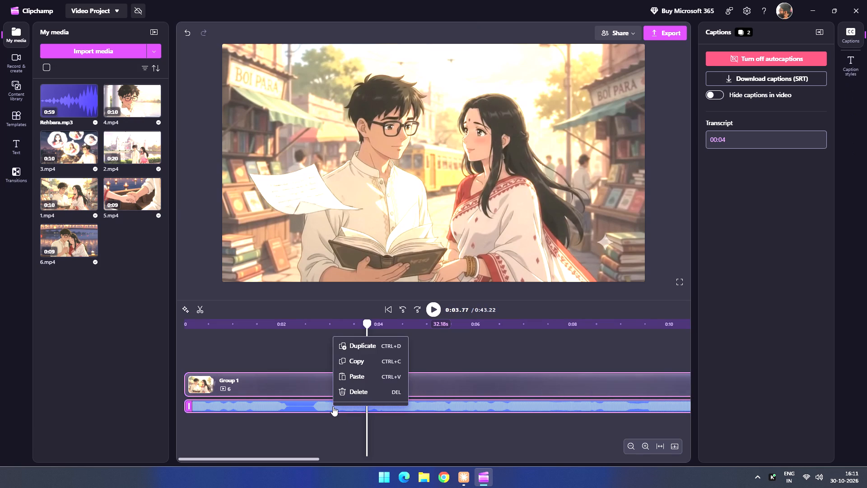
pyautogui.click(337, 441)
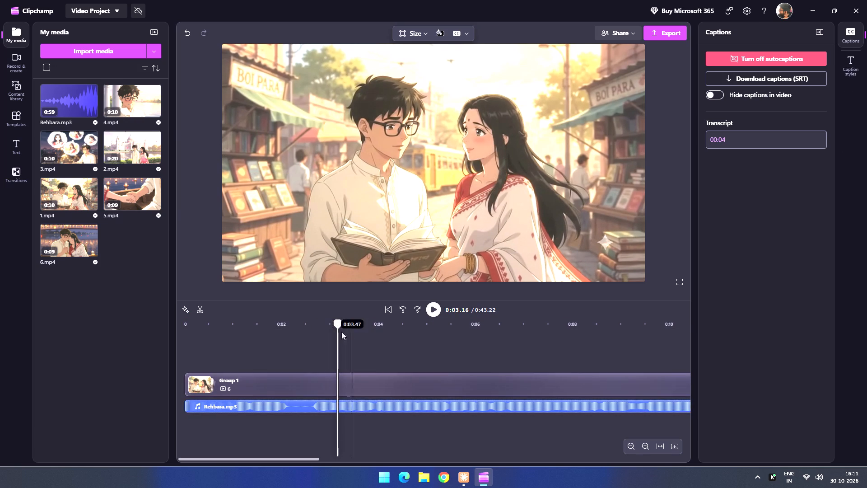
# Return the playhead to the very beginning of the timeline and play back the video.
pyautogui.moveTo(339, 326); pyautogui.dragTo(143, 316)
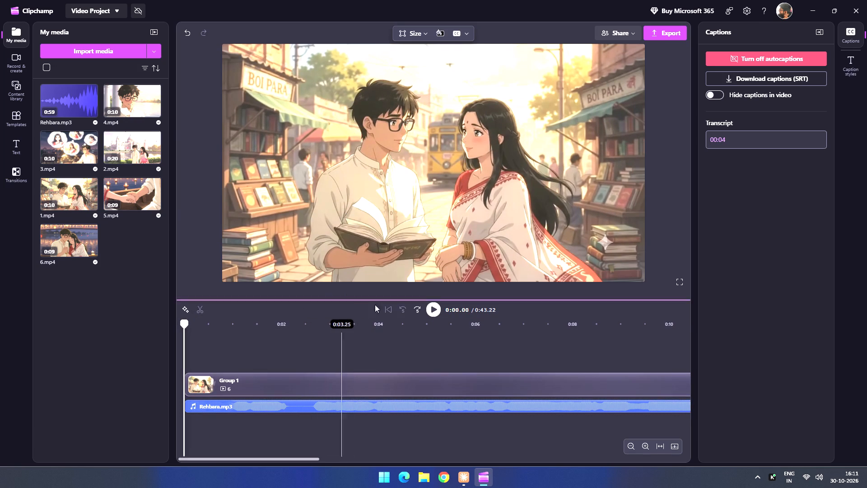
pyautogui.click(429, 310)
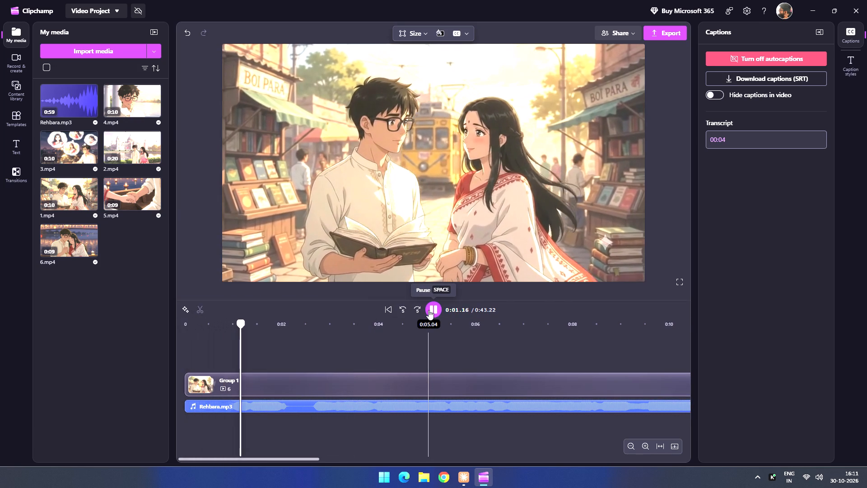
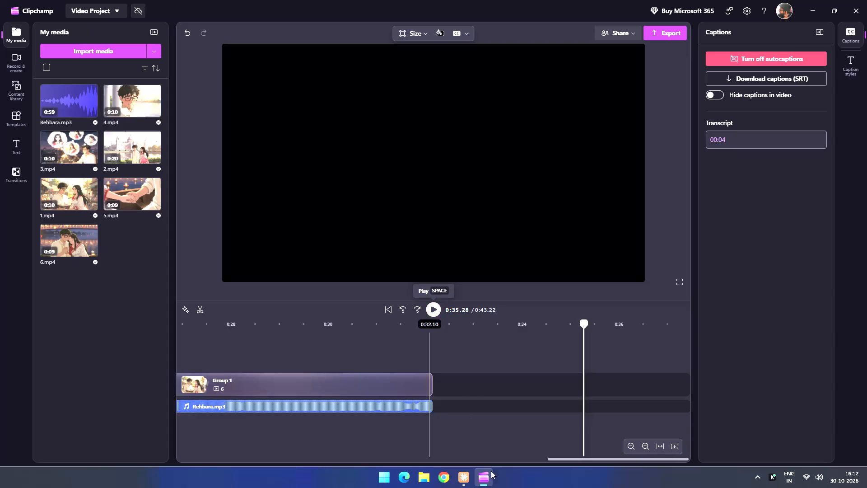
# Return to the beginning of the timeline and select the grouped video clips.
pyautogui.moveTo(599, 459); pyautogui.dragTo(520, 470)
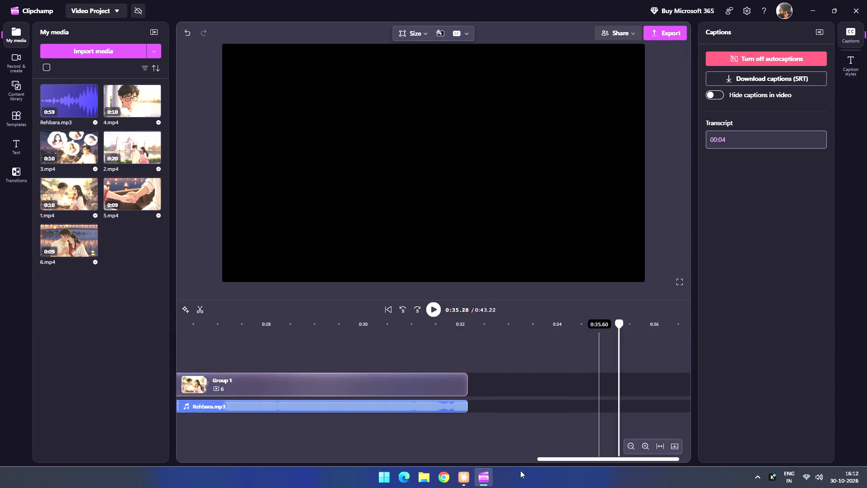
pyautogui.moveTo(520, 470); pyautogui.dragTo(104, 449)
pyautogui.click(186, 351)
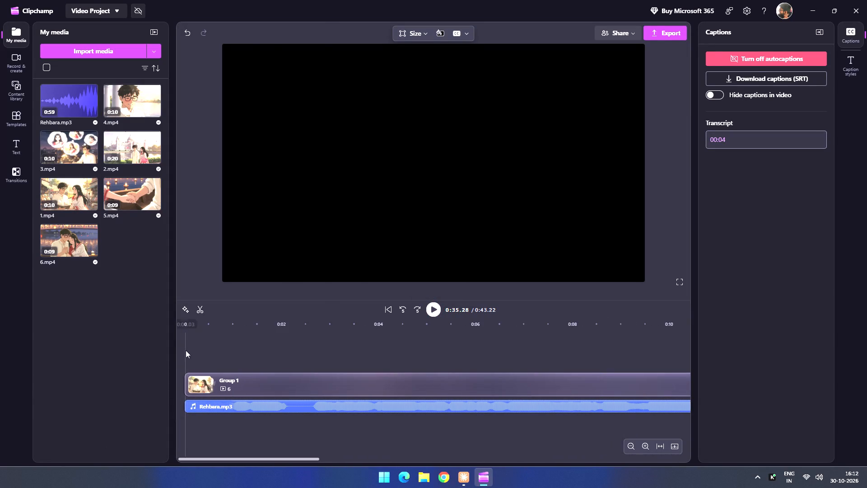
pyautogui.click(232, 378)
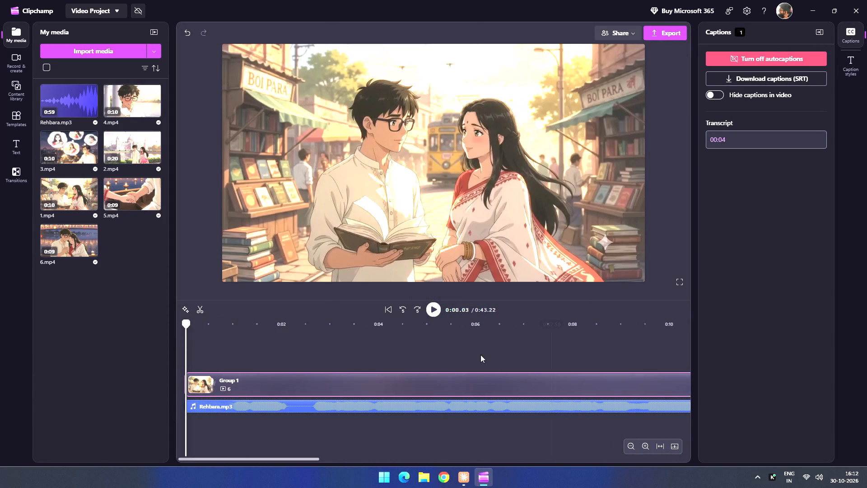
pyautogui.click(461, 386)
pyautogui.doubleClick(461, 386)
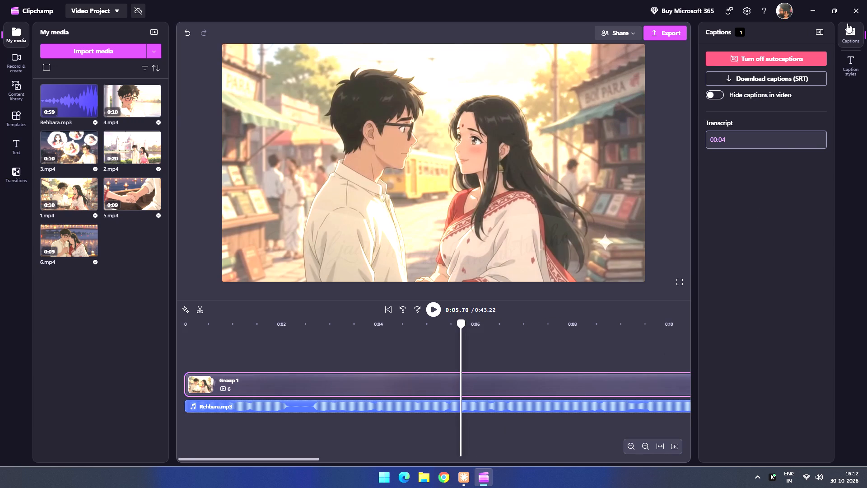
# Look through the full set of caption text styles without applying one, and return to the captions settings.
pyautogui.click(847, 23)
pyautogui.click(845, 73)
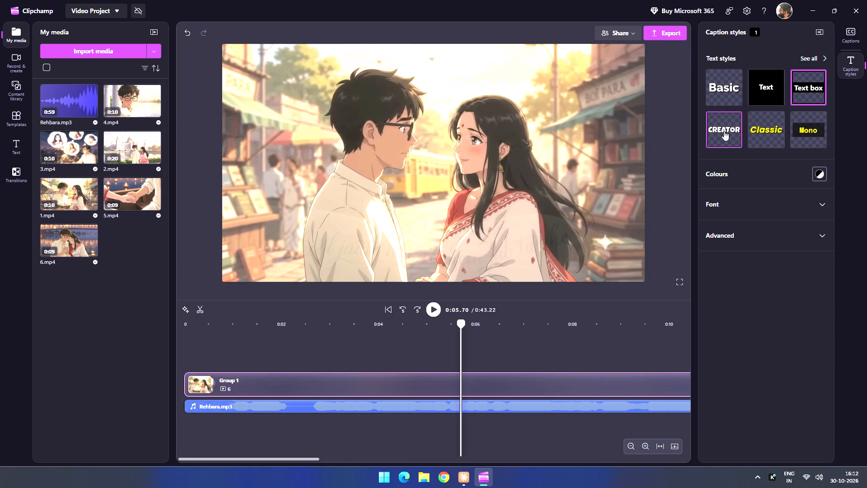
pyautogui.click(802, 63)
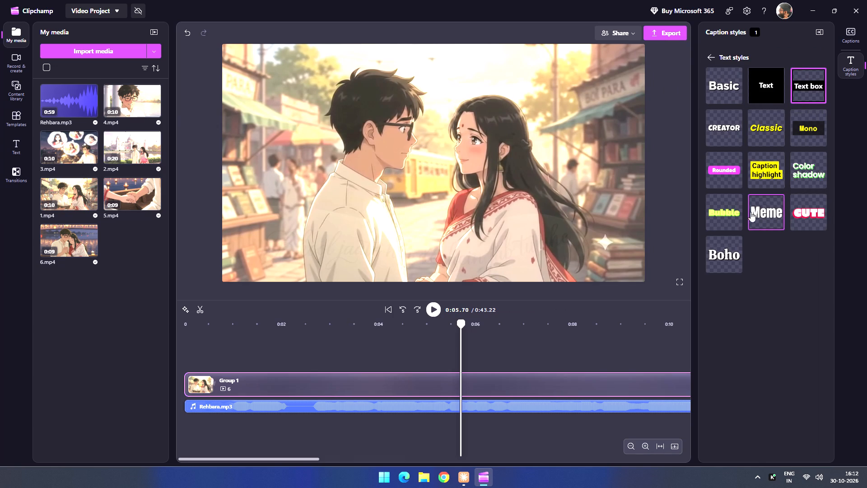
pyautogui.click(721, 56)
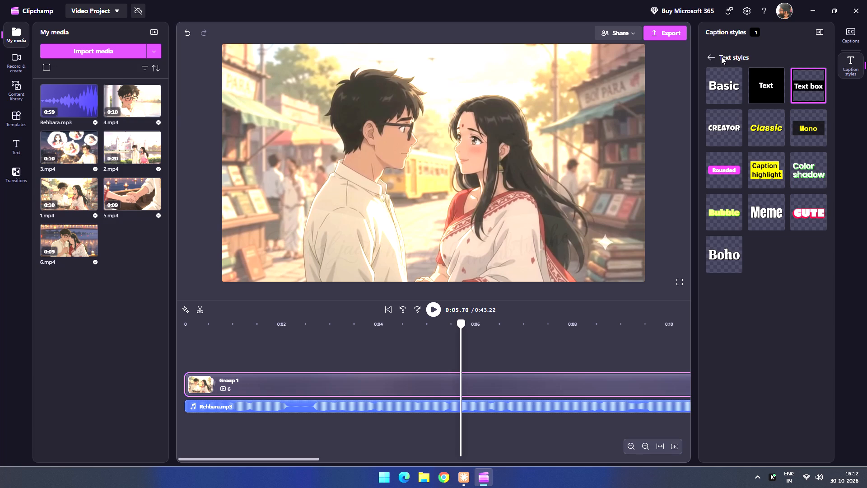
pyautogui.click(720, 57)
pyautogui.click(708, 56)
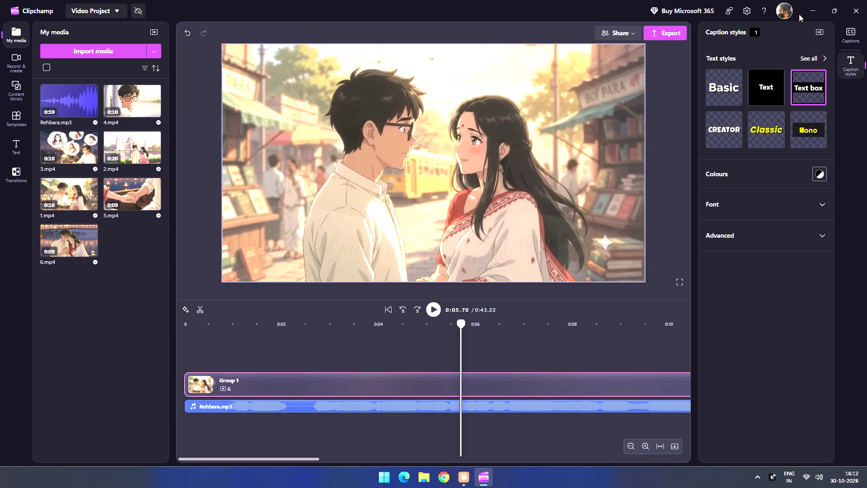
pyautogui.click(849, 39)
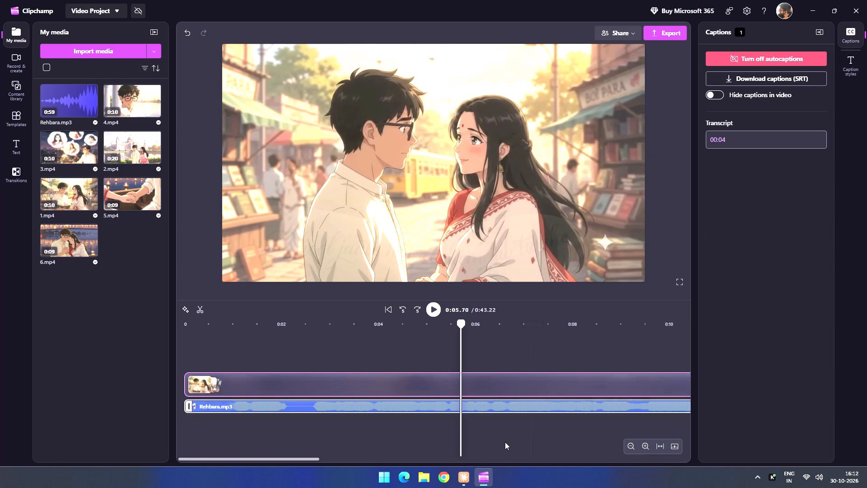
# Ungroup the six combined video clips on the timeline.
pyautogui.click(505, 442)
pyautogui.click(491, 379)
pyautogui.rightClick(492, 379)
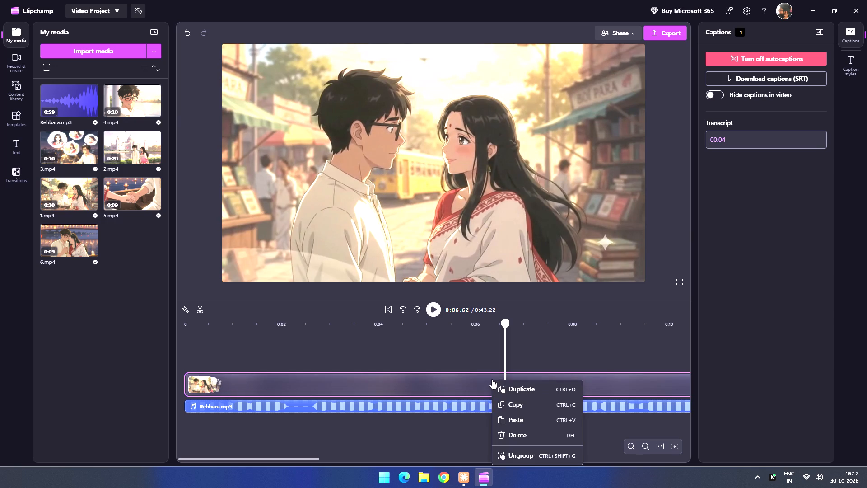
pyautogui.click(504, 457)
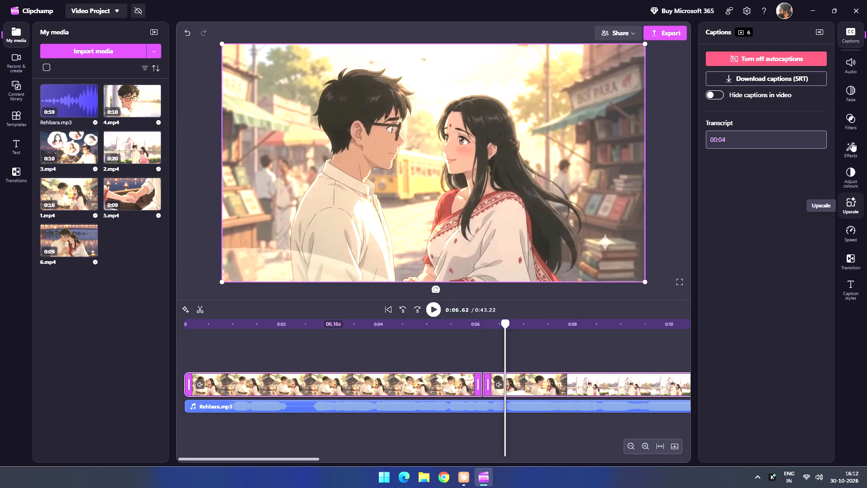
# Start upscaling all six video clips, 1.mp4 to 6.mp4, at 1080p quality with matched resolution.
pyautogui.click(855, 203)
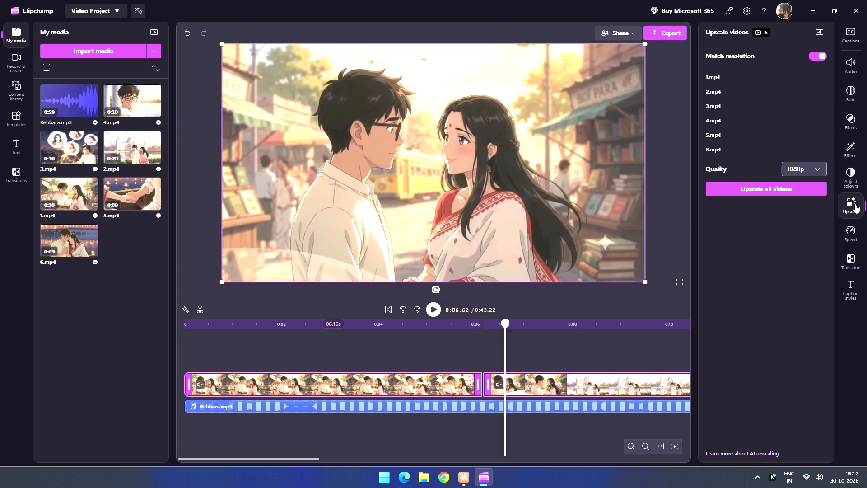
pyautogui.click(777, 188)
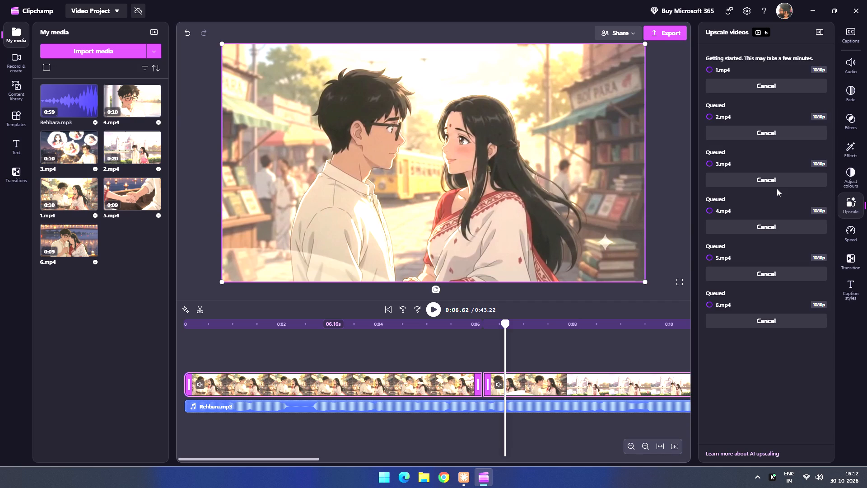
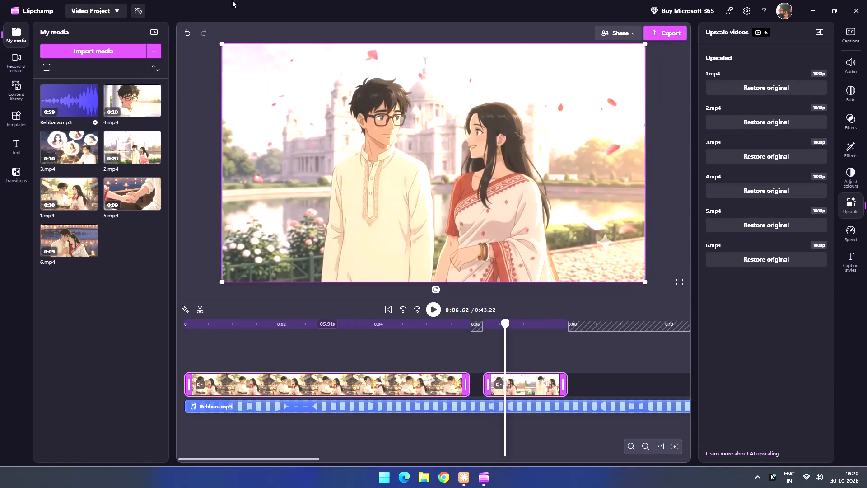
# Move the 2.mp4 clip against the end of 1.mp4 on the timeline and add a transition between them.
pyautogui.moveTo(280, 458); pyautogui.dragTo(388, 452)
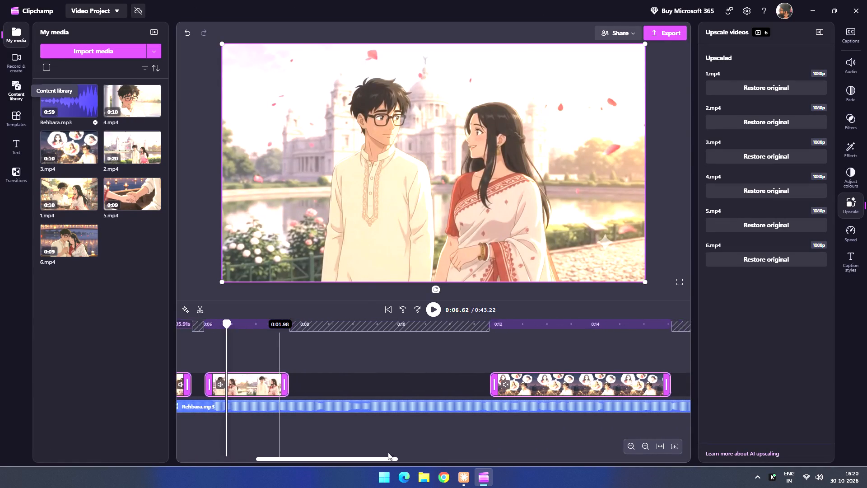
pyautogui.moveTo(388, 452); pyautogui.dragTo(614, 438)
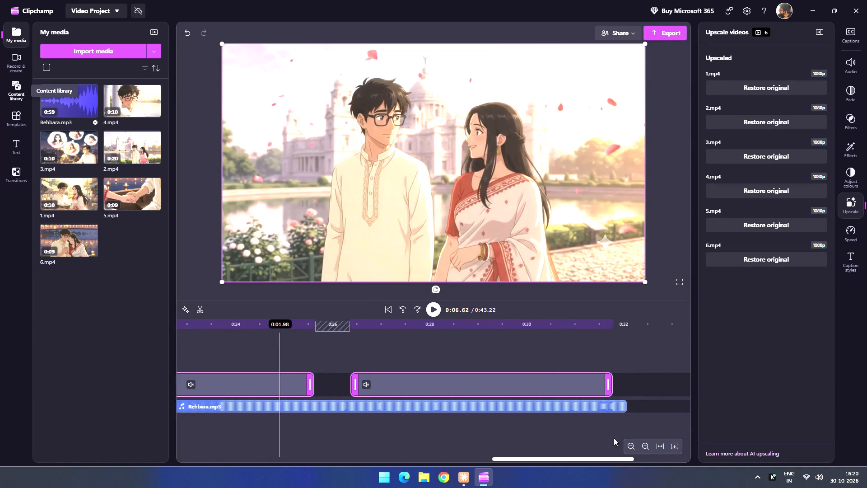
pyautogui.moveTo(614, 438); pyautogui.dragTo(284, 462)
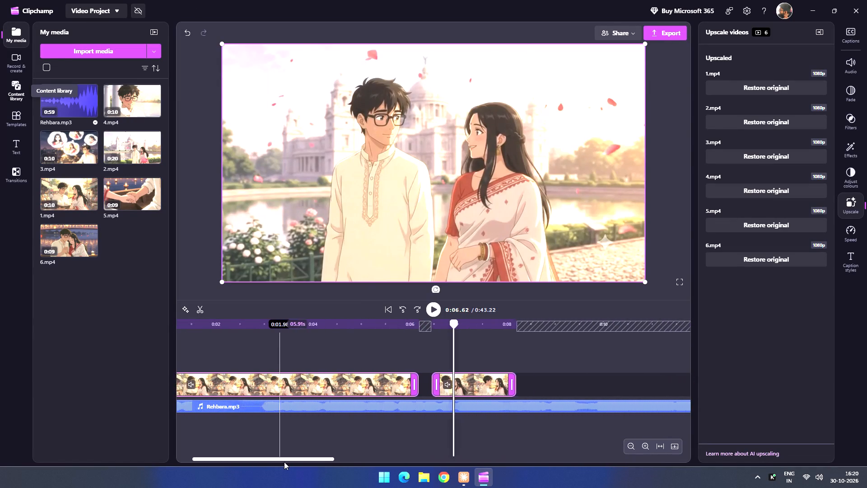
pyautogui.moveTo(284, 462); pyautogui.dragTo(245, 461)
pyautogui.click(523, 380)
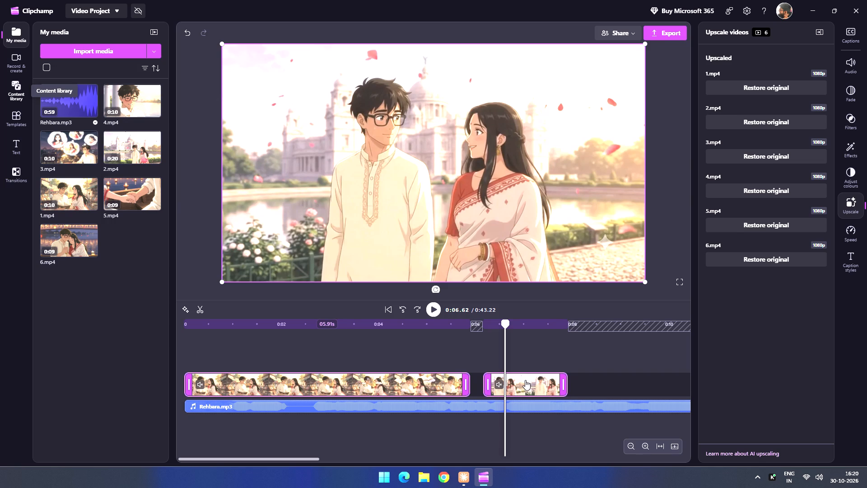
pyautogui.click(527, 380)
pyautogui.moveTo(527, 381); pyautogui.dragTo(527, 381)
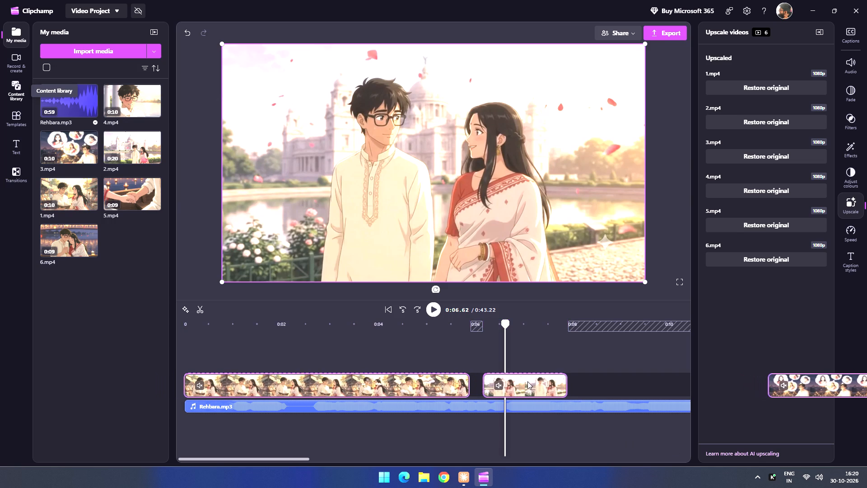
pyautogui.moveTo(527, 381); pyautogui.dragTo(523, 385)
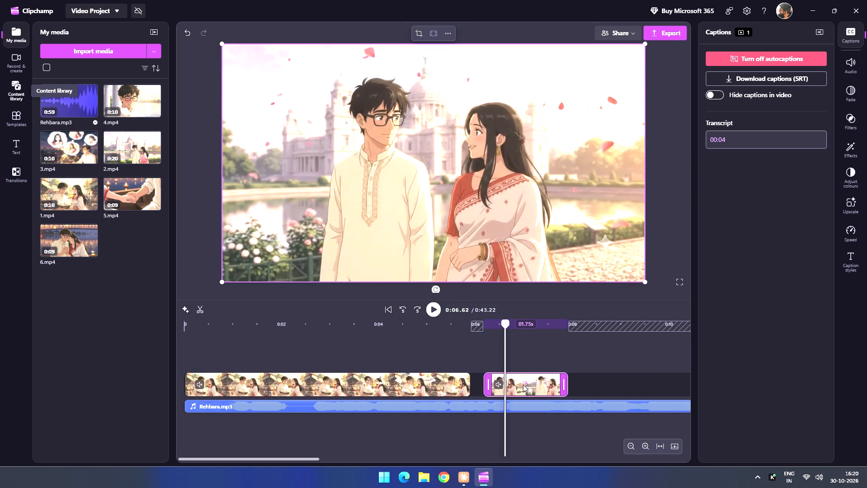
pyautogui.moveTo(523, 385); pyautogui.dragTo(523, 385)
pyautogui.moveTo(530, 389); pyautogui.dragTo(511, 389)
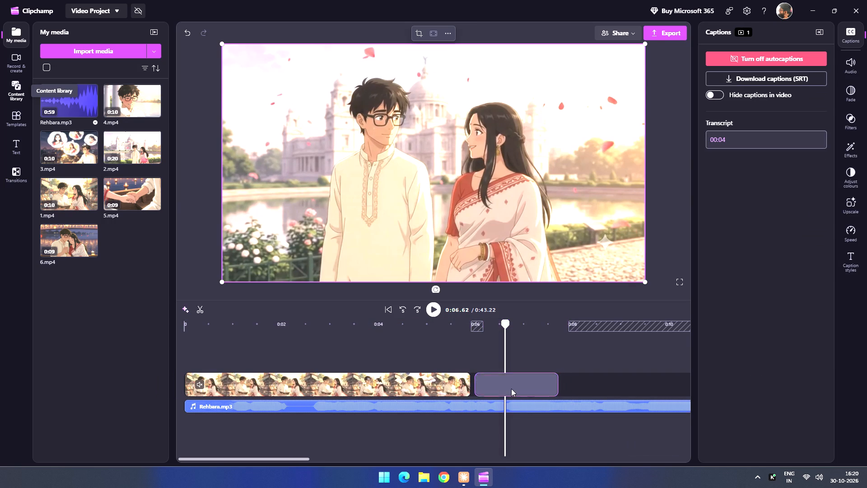
pyautogui.moveTo(511, 389); pyautogui.dragTo(508, 389)
pyautogui.click(473, 385)
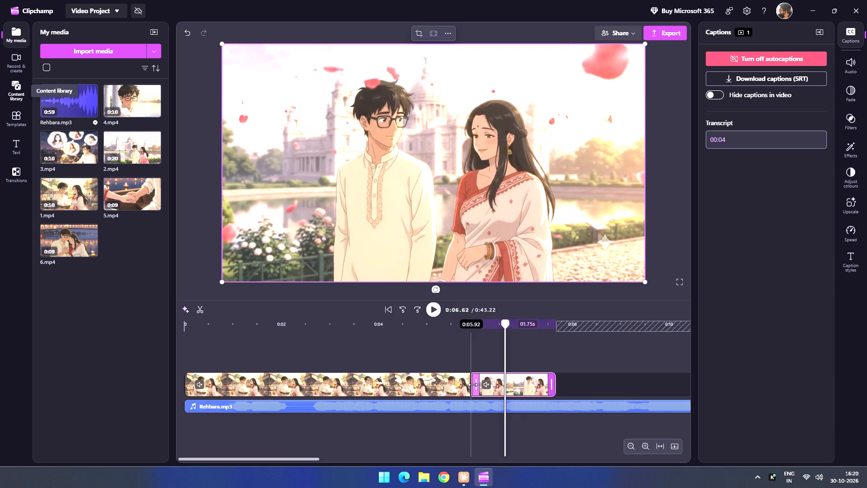
pyautogui.click(470, 384)
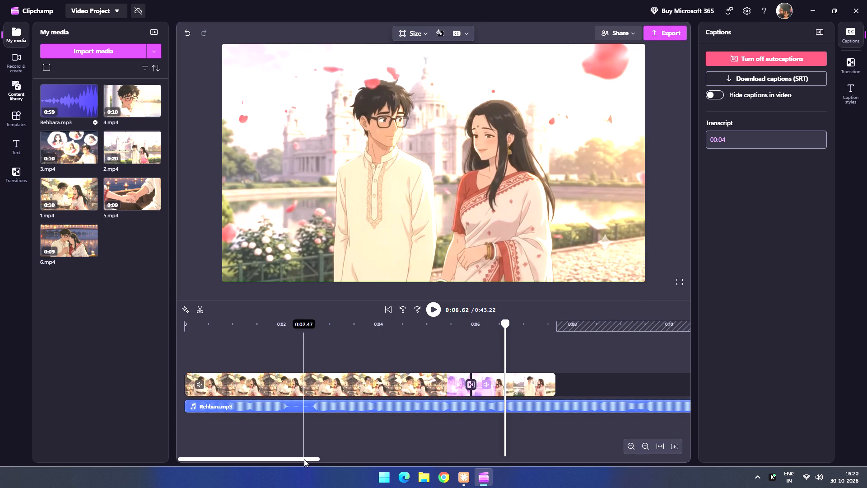
# Move the 3.mp4 clip against the end of 2.mp4 and add a transition at their join.
pyautogui.moveTo(304, 459); pyautogui.dragTo(367, 458)
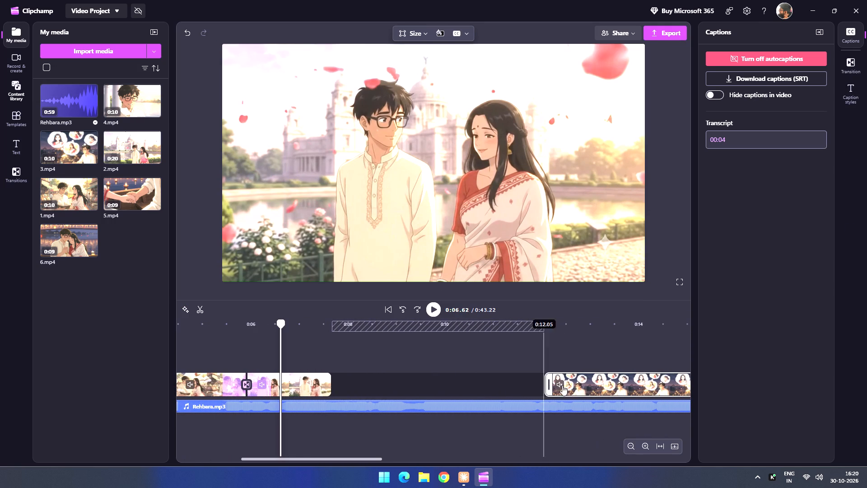
pyautogui.click(592, 389)
pyautogui.moveTo(604, 385); pyautogui.dragTo(386, 383)
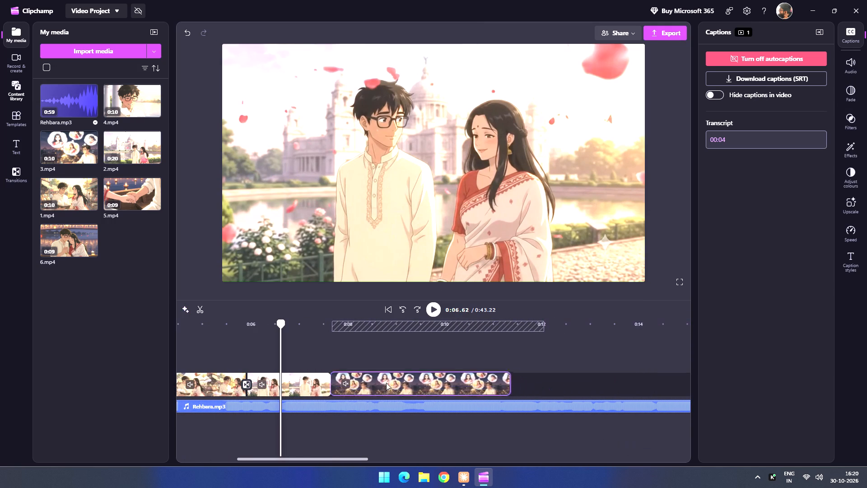
pyautogui.moveTo(386, 383); pyautogui.dragTo(382, 381)
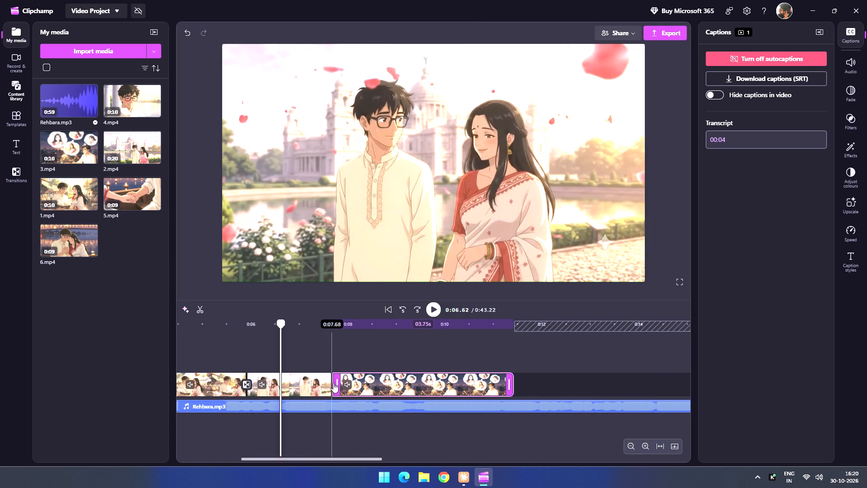
pyautogui.click(333, 383)
pyautogui.click(329, 385)
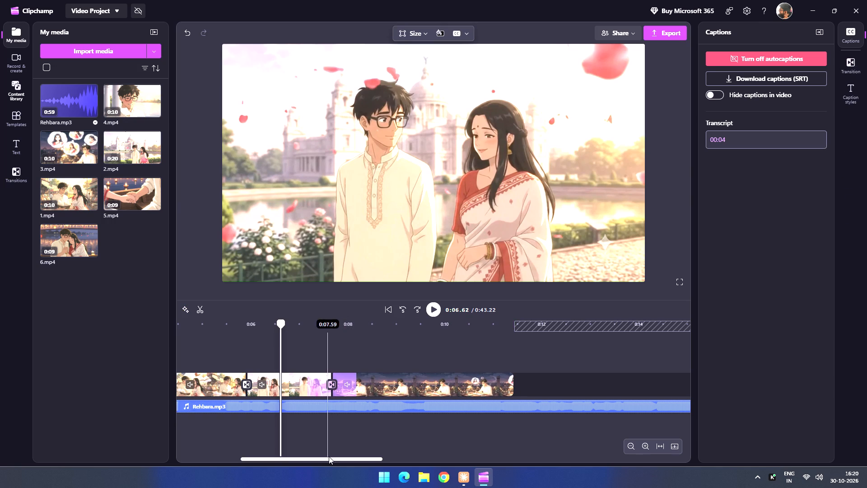
# Move the 4.mp4 clip against the end of 3.mp4 and add a transition between the two.
pyautogui.moveTo(331, 462); pyautogui.dragTo(383, 460)
pyautogui.moveTo(377, 457); pyautogui.dragTo(441, 455)
pyautogui.click(595, 382)
pyautogui.moveTo(607, 383); pyautogui.dragTo(374, 391)
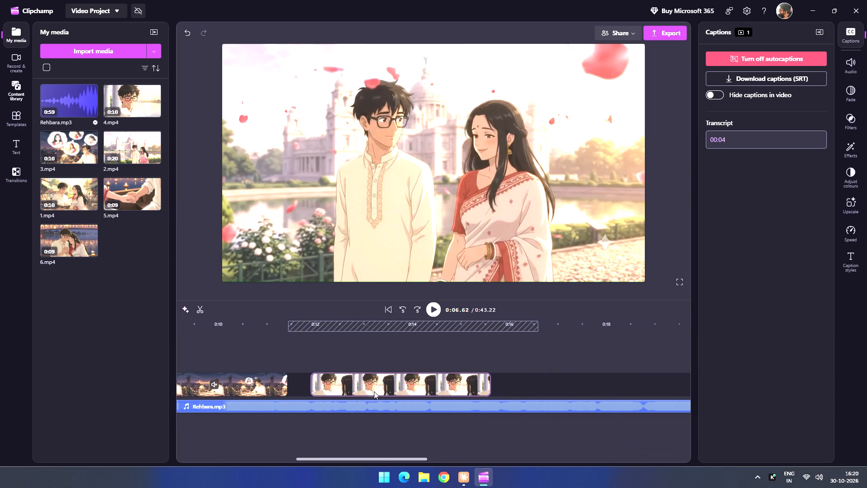
pyautogui.moveTo(374, 391); pyautogui.dragTo(340, 387)
pyautogui.click(285, 386)
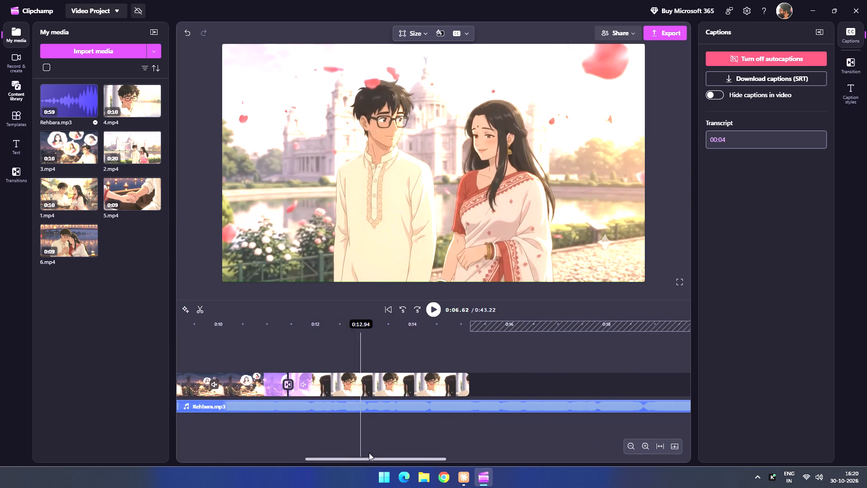
# Move the 5.mp4 clip against the end of 4.mp4 and add a transition where they meet.
pyautogui.moveTo(370, 458); pyautogui.dragTo(473, 458)
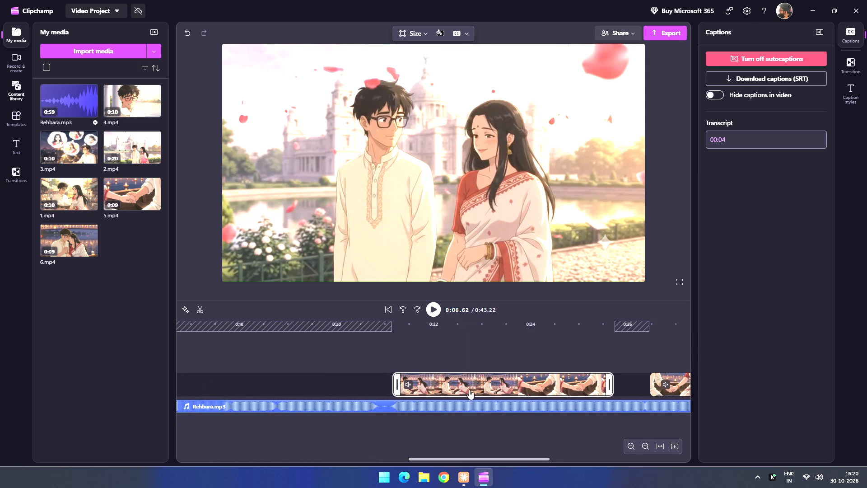
pyautogui.moveTo(470, 389); pyautogui.dragTo(239, 388)
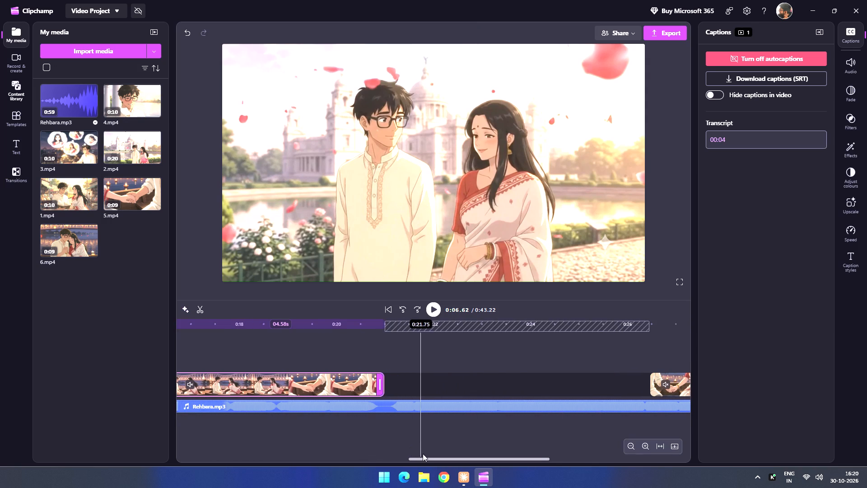
pyautogui.moveTo(426, 459); pyautogui.dragTo(355, 464)
pyautogui.moveTo(472, 382); pyautogui.dragTo(404, 380)
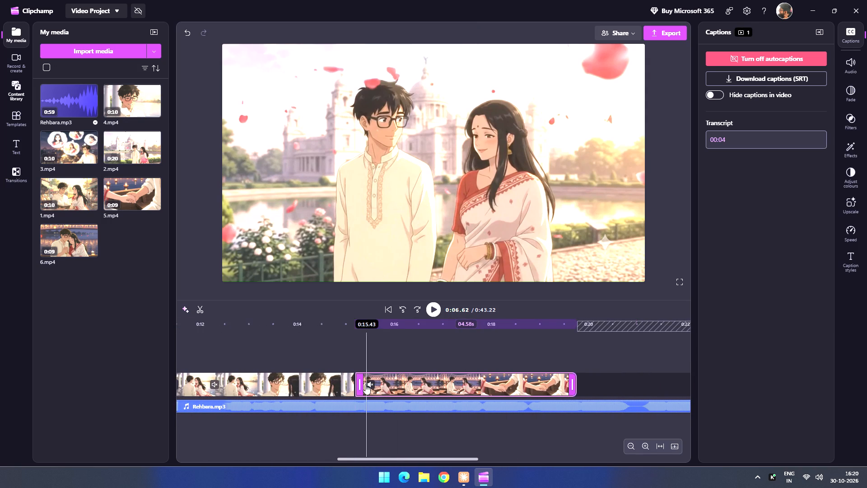
pyautogui.click(354, 385)
# Move the 6.mp4 clip against the end of 5.mp4 and add a transition between them.
pyautogui.moveTo(376, 460); pyautogui.dragTo(542, 460)
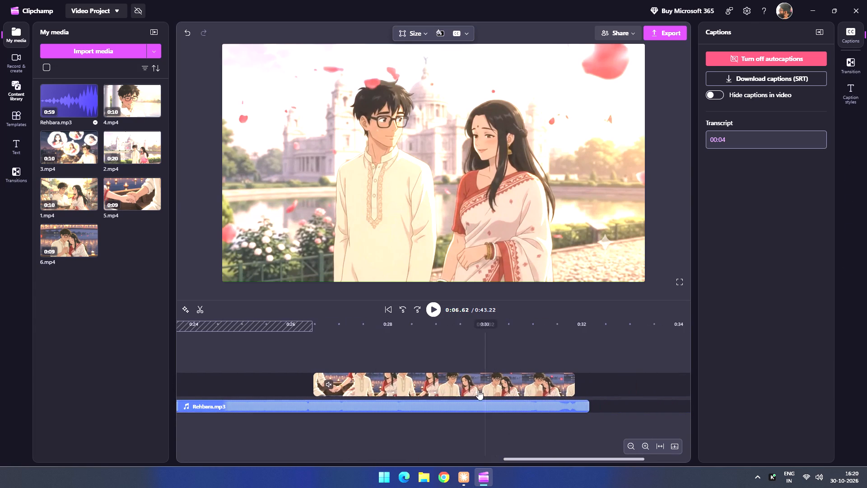
pyautogui.click(475, 387)
pyautogui.moveTo(479, 387); pyautogui.dragTo(280, 385)
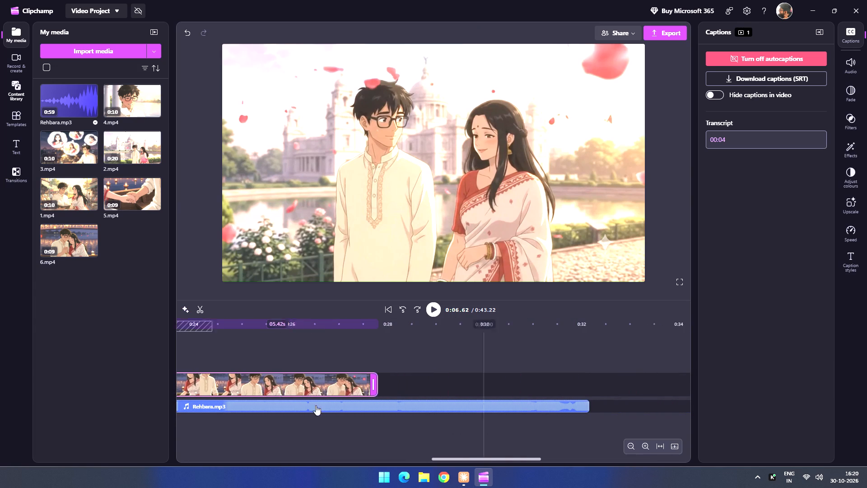
pyautogui.moveTo(533, 460); pyautogui.dragTo(418, 460)
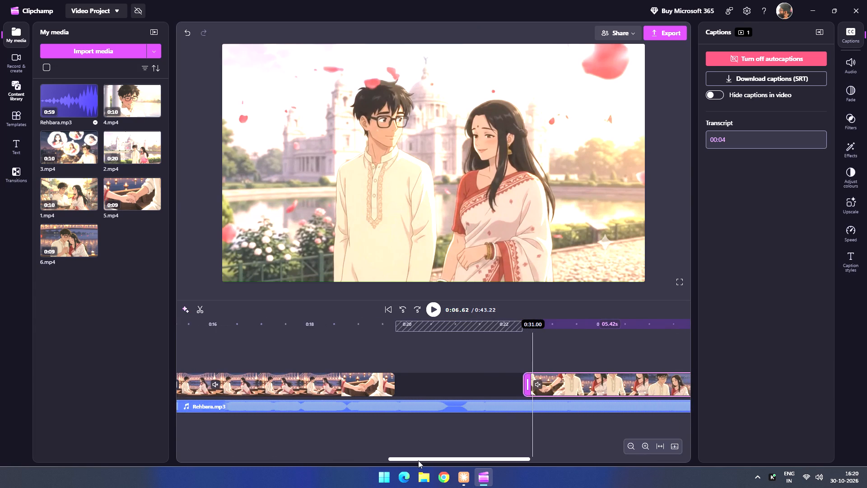
pyautogui.moveTo(584, 385); pyautogui.dragTo(450, 385)
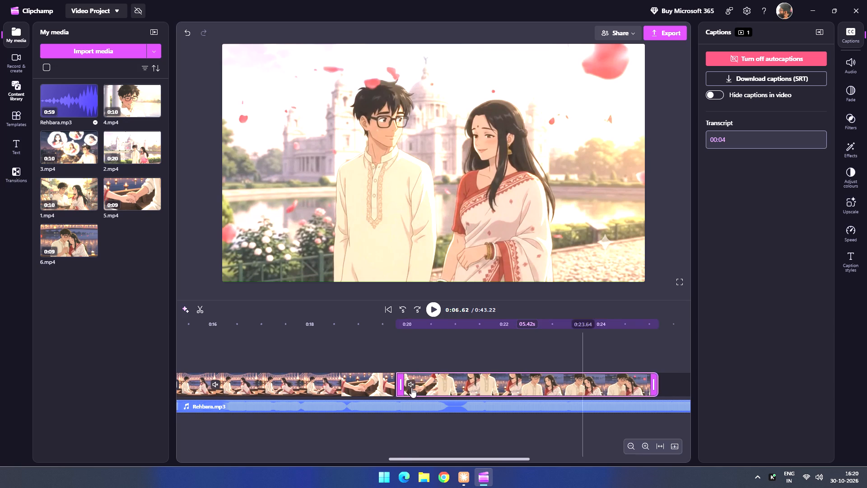
pyautogui.click(392, 385)
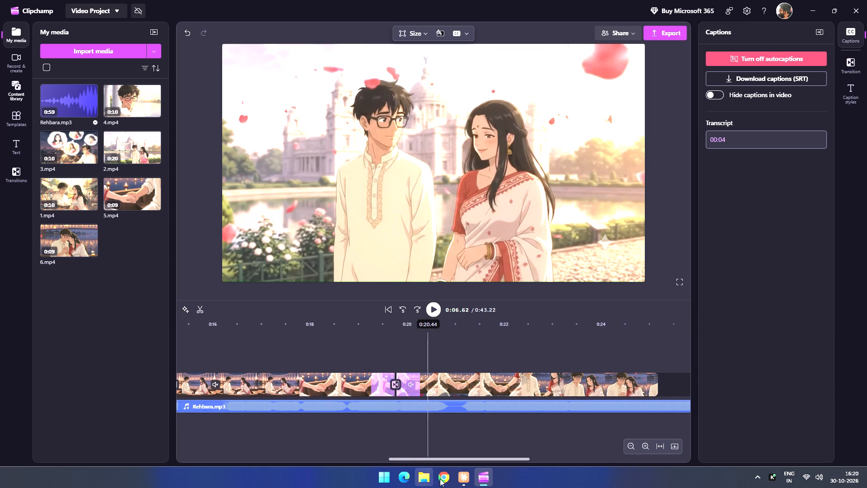
# Trim the end of the Rehbara.mp3 audio to about 25.25 s, matching the end of the last video clip.
pyautogui.click(464, 461)
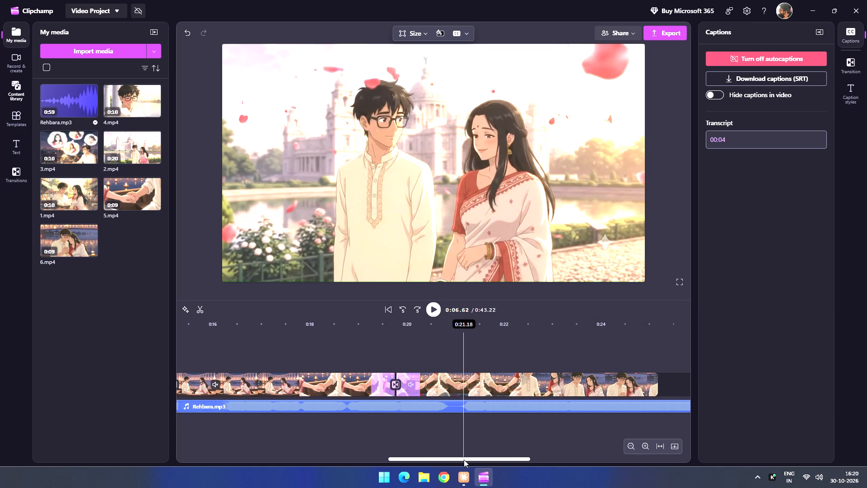
pyautogui.moveTo(464, 460); pyautogui.dragTo(568, 455)
pyautogui.click(558, 405)
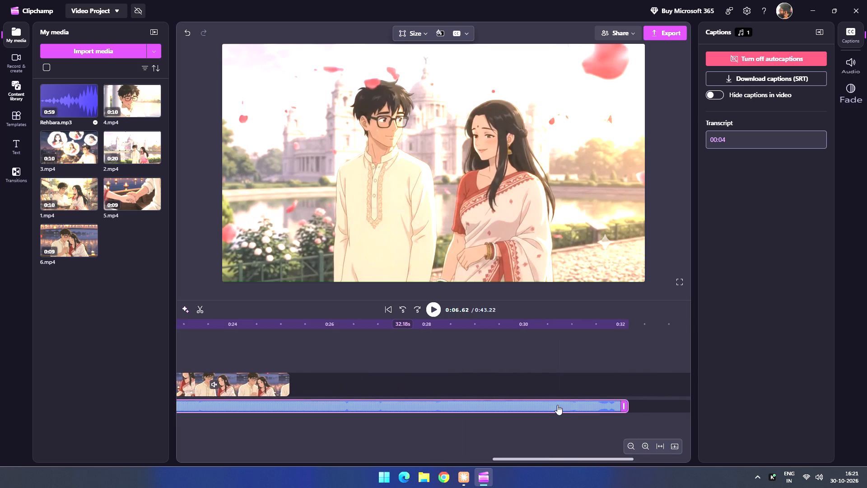
pyautogui.moveTo(625, 404); pyautogui.dragTo(395, 408)
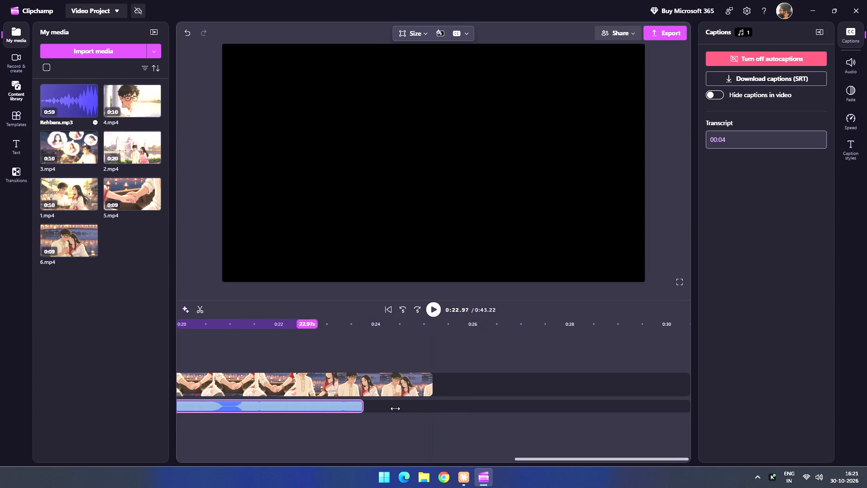
pyautogui.moveTo(395, 408); pyautogui.dragTo(434, 406)
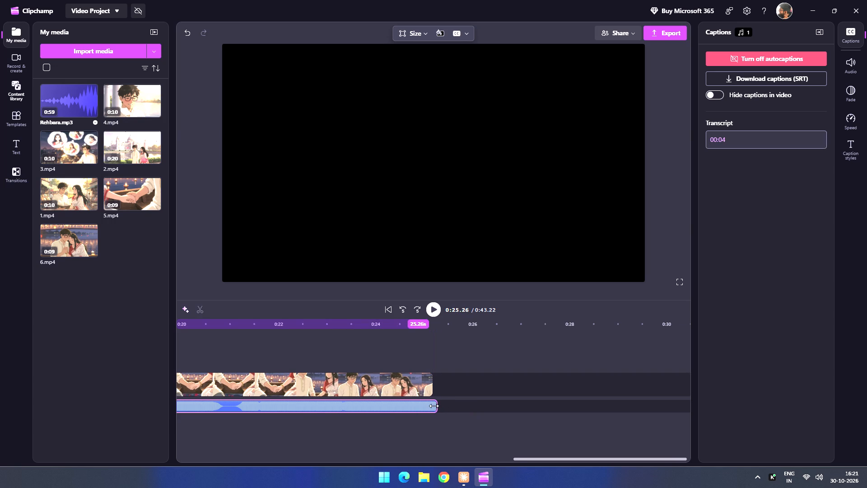
pyautogui.moveTo(434, 406); pyautogui.dragTo(432, 406)
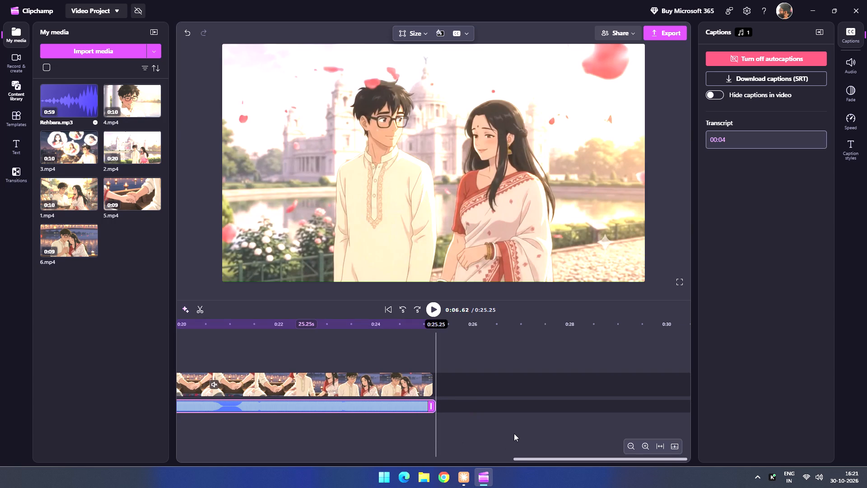
pyautogui.click(513, 426)
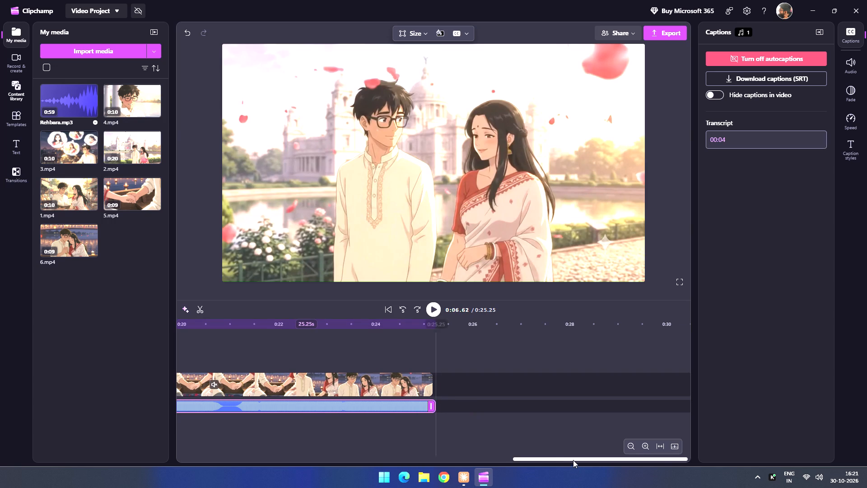
# Play the whole assembled video from the beginning of the timeline to check the clips, transitions and audio.
pyautogui.moveTo(574, 456); pyautogui.dragTo(217, 463)
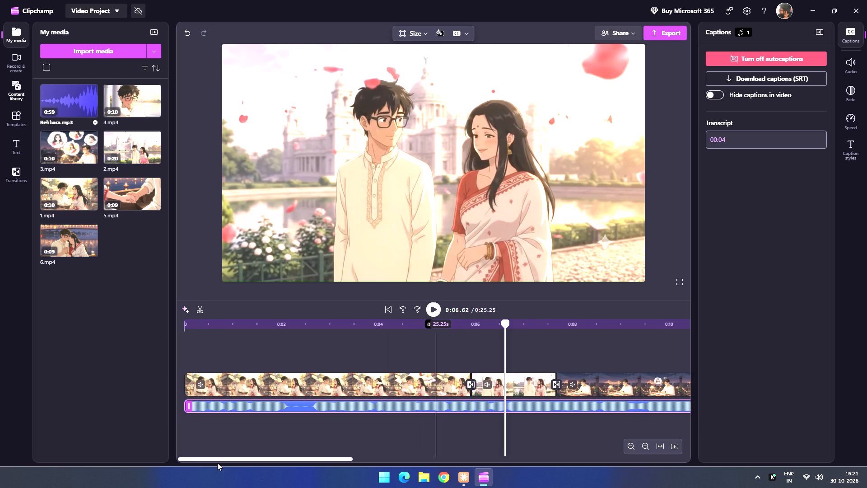
pyautogui.moveTo(217, 463); pyautogui.dragTo(193, 459)
pyautogui.click(192, 347)
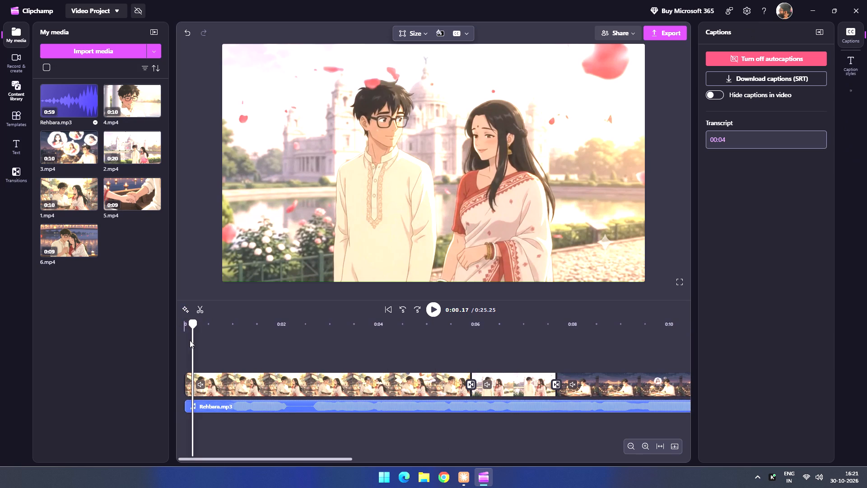
pyautogui.moveTo(191, 326); pyautogui.dragTo(164, 324)
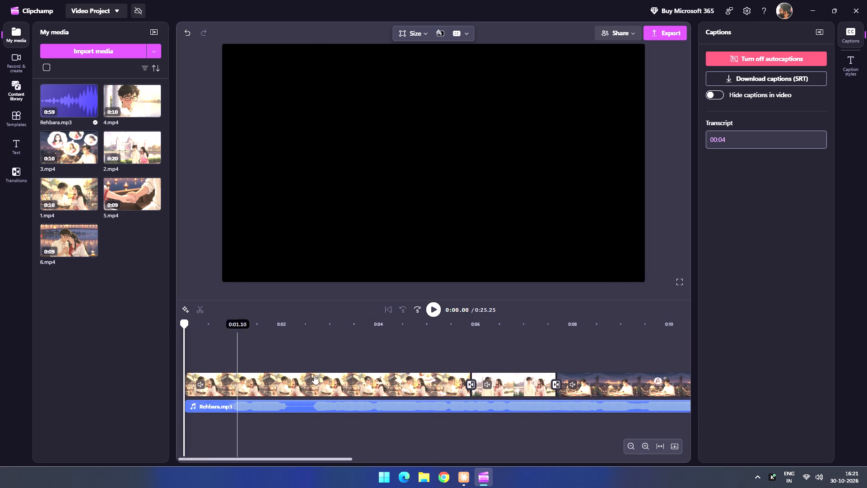
pyautogui.click(436, 310)
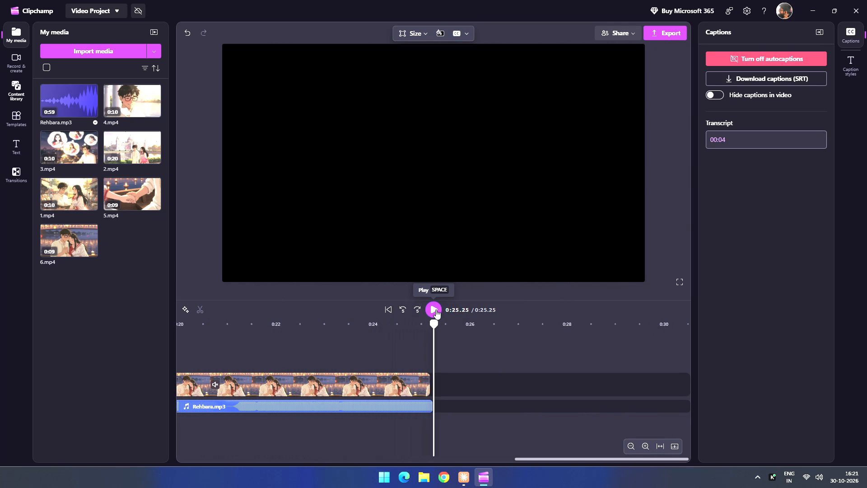
# Inspect the playback speed settings of the first two video clips at the beginning of the timeline.
pyautogui.moveTo(563, 460); pyautogui.dragTo(404, 466)
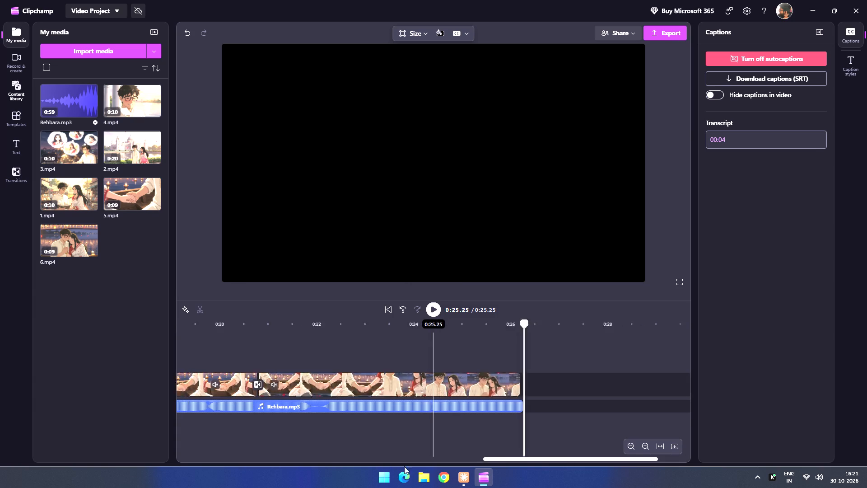
pyautogui.moveTo(404, 466); pyautogui.dragTo(140, 454)
pyautogui.click(817, 477)
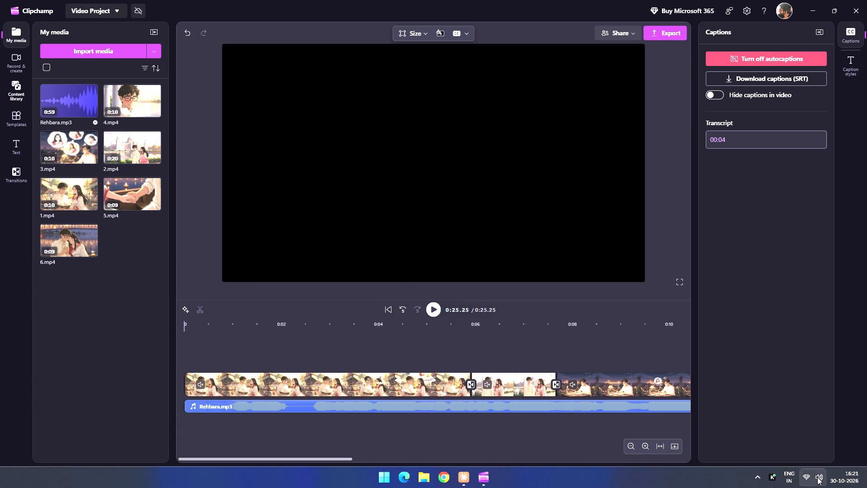
pyautogui.click(817, 477)
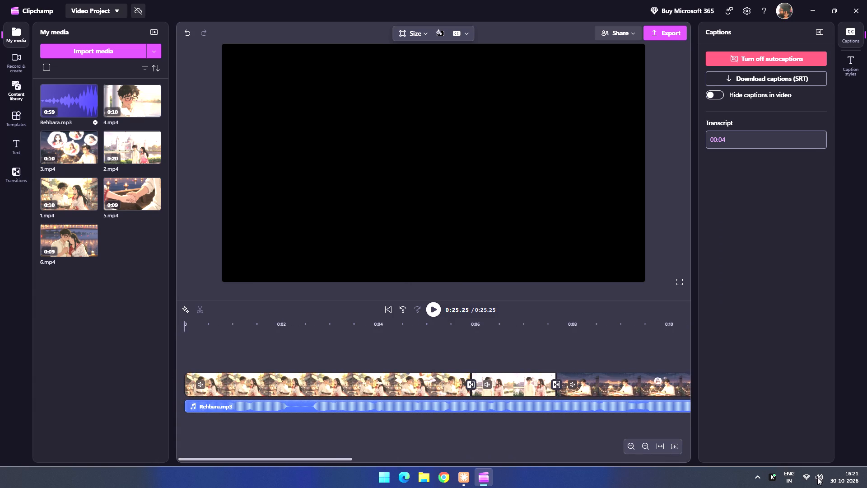
pyautogui.click(267, 387)
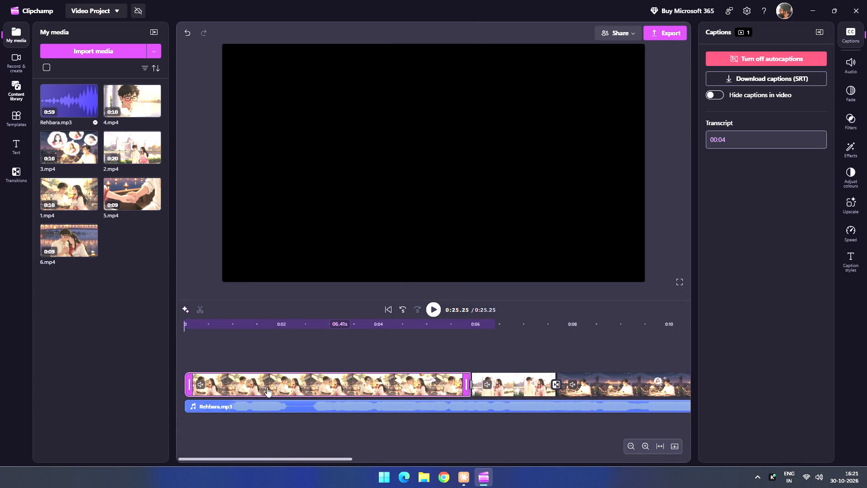
pyautogui.click(842, 234)
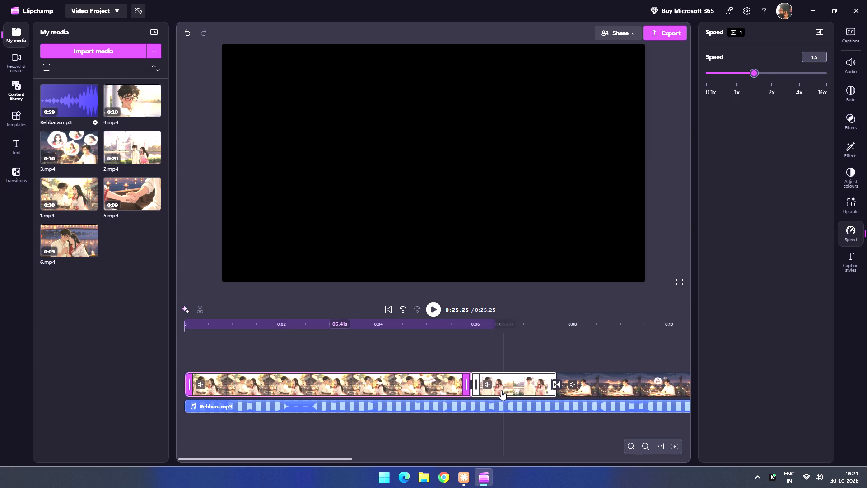
pyautogui.click(501, 391)
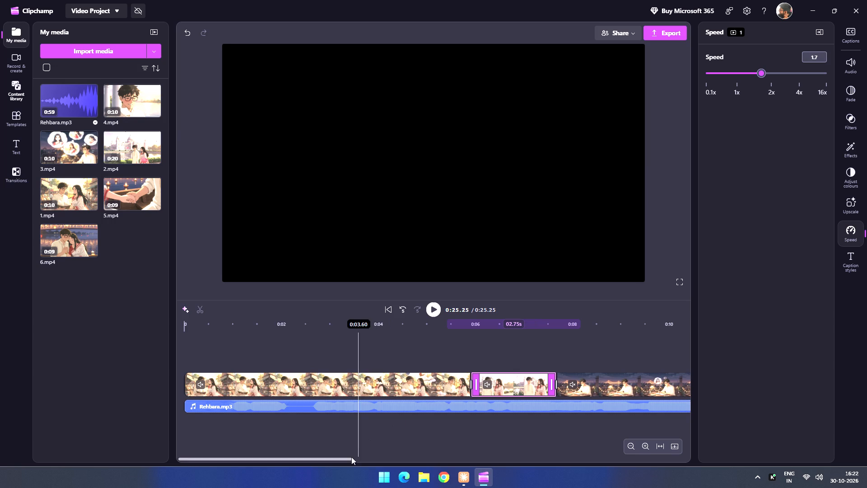
# Return the playhead to 0:00.00 at the start of the timeline.
pyautogui.click(187, 359)
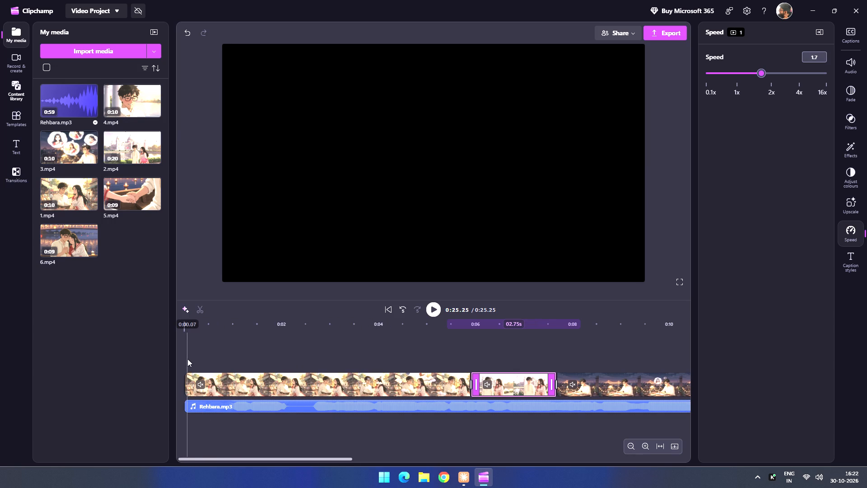
pyautogui.moveTo(189, 321); pyautogui.dragTo(169, 319)
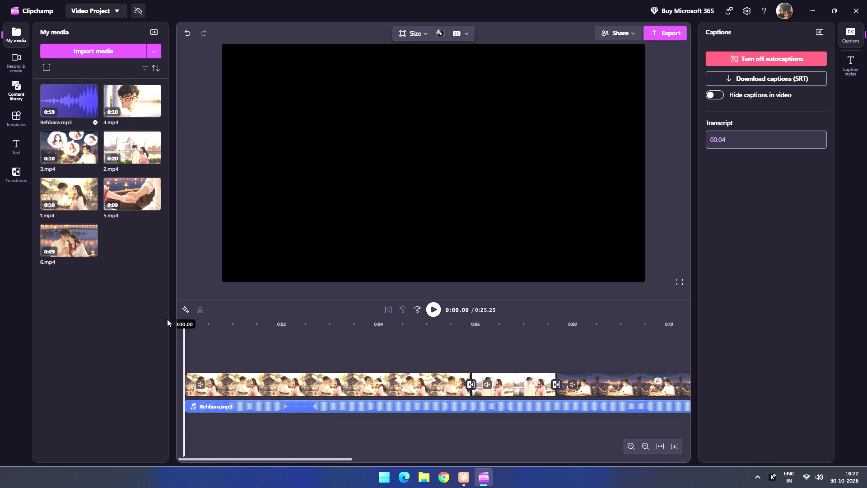
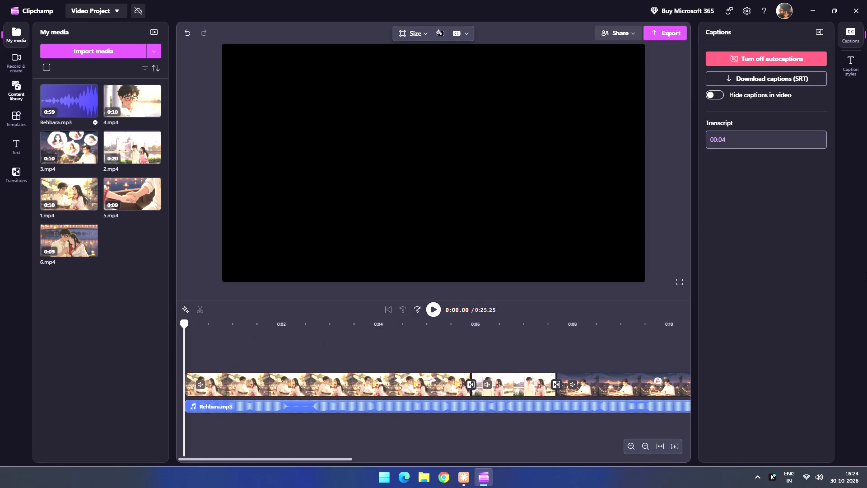
# Connect the computer to the paired Bluetooth audio device SMOOTH.
pyautogui.click(826, 482)
pyautogui.click(821, 483)
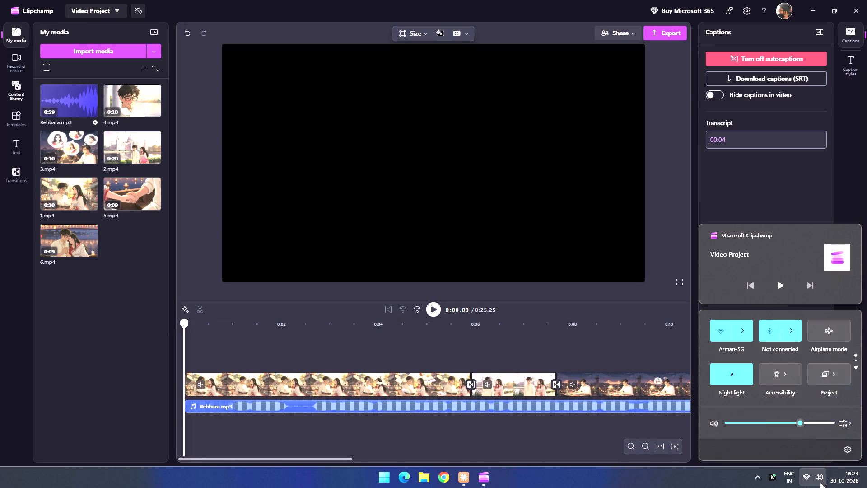
pyautogui.click(797, 336)
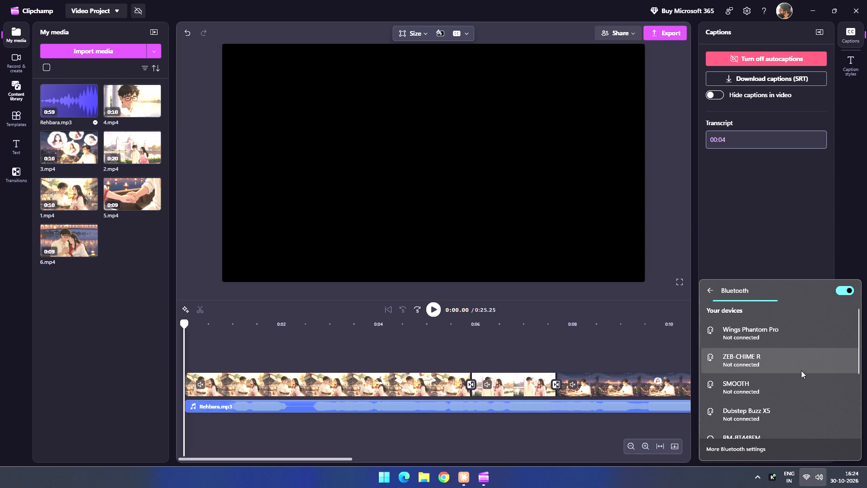
pyautogui.click(801, 387)
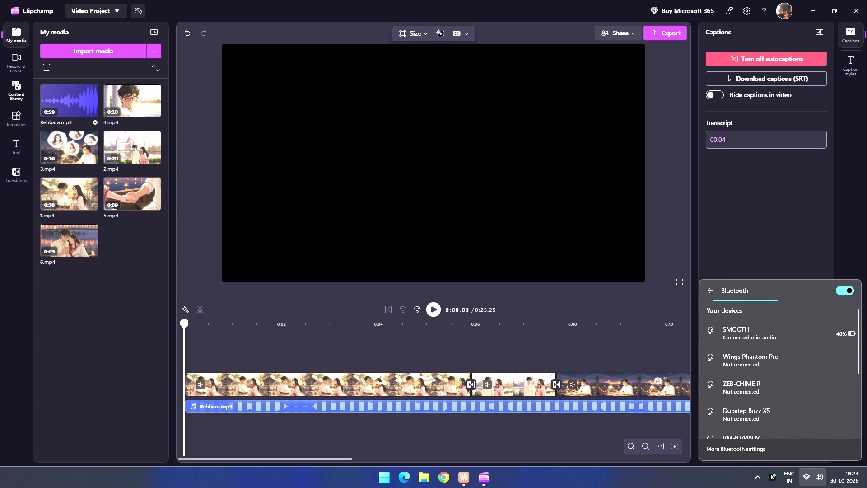
pyautogui.click(671, 484)
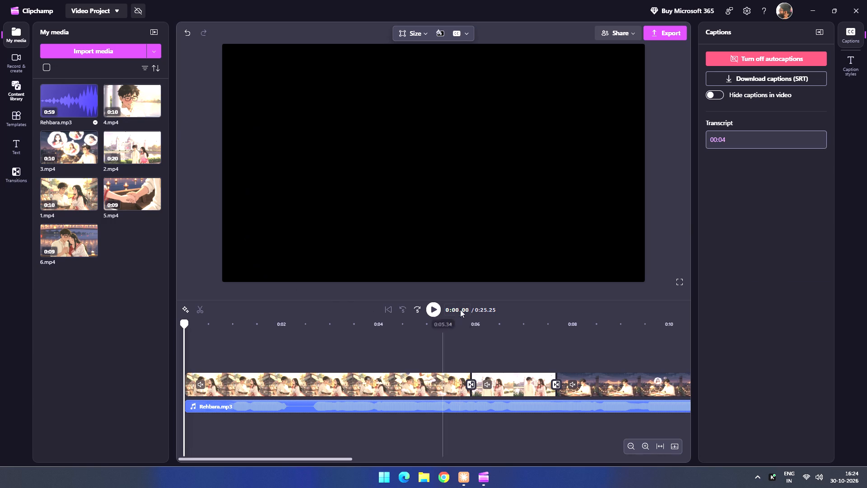
# Play the video from the beginning into the third clip to check the opening clips with the audio.
pyautogui.click(433, 310)
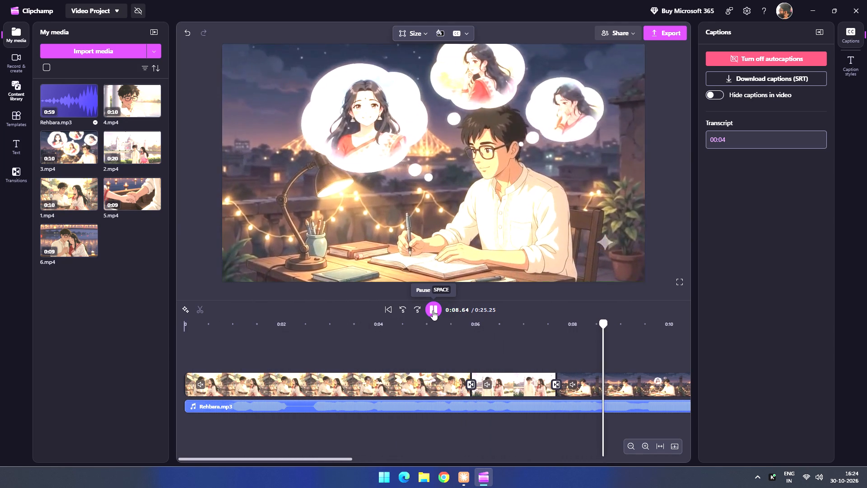
pyautogui.click(433, 310)
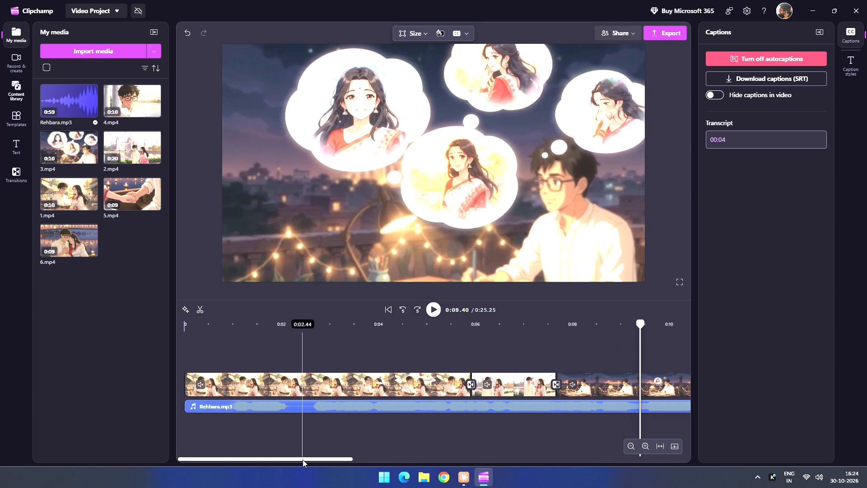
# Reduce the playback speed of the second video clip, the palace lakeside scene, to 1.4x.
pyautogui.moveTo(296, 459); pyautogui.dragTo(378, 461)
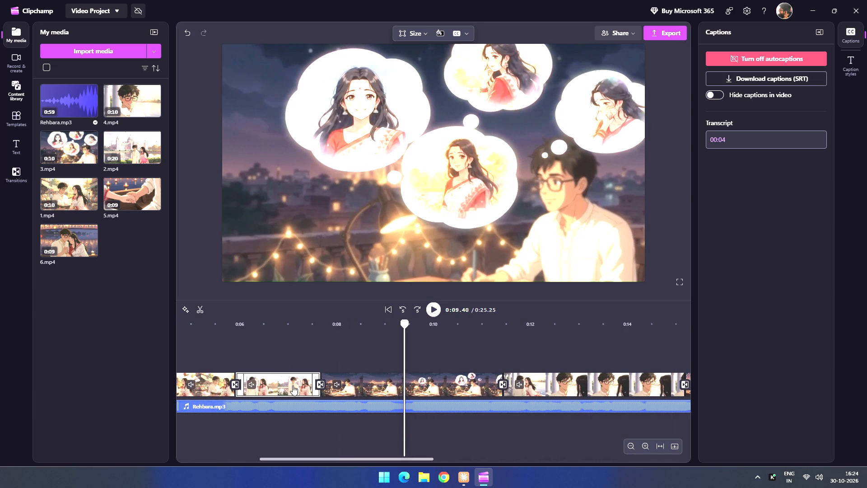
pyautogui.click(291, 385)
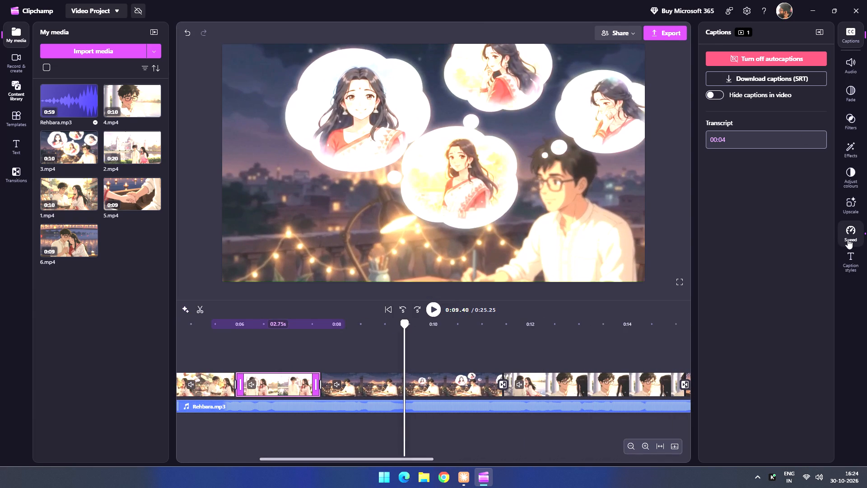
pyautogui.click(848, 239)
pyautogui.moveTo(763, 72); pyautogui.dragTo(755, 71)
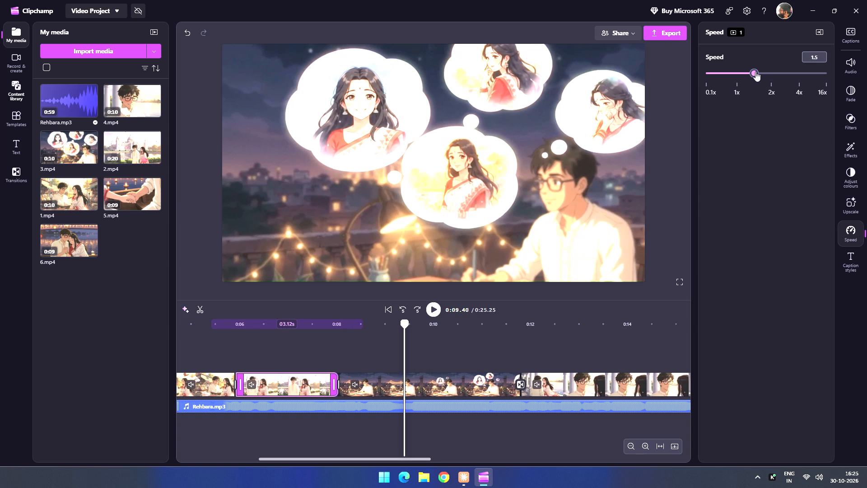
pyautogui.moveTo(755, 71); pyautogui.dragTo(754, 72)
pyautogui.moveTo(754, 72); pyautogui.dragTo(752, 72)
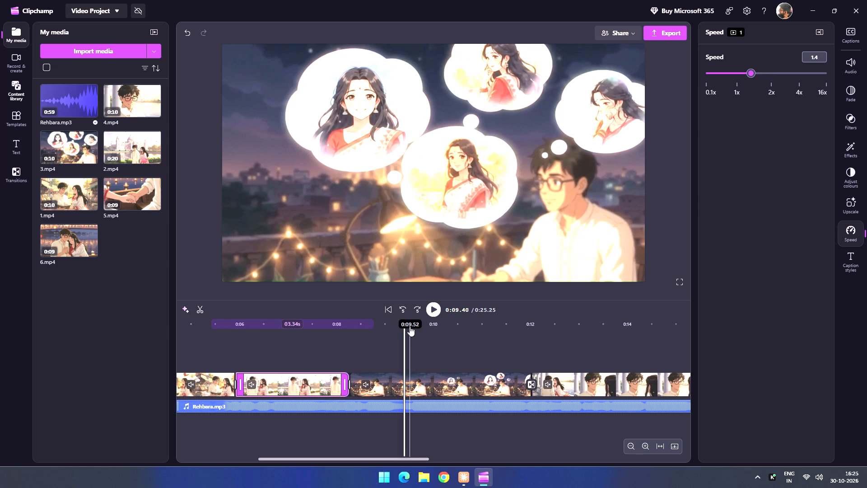
# Play the passage from about 0:05.35 through the second clip to check its pacing.
pyautogui.moveTo(405, 324); pyautogui.dragTo(262, 330)
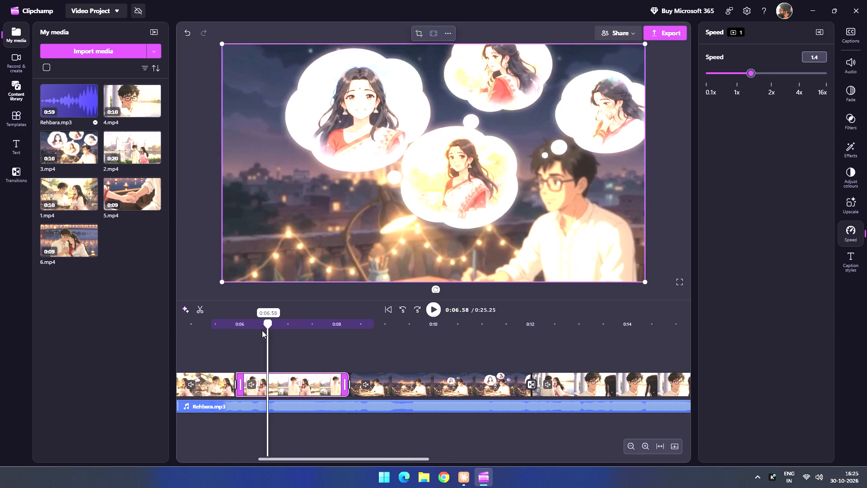
pyautogui.moveTo(262, 330); pyautogui.dragTo(208, 334)
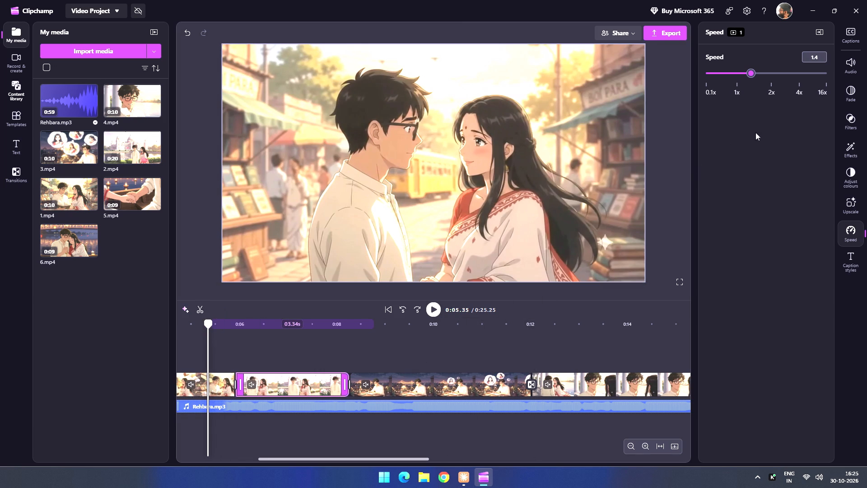
pyautogui.click(428, 308)
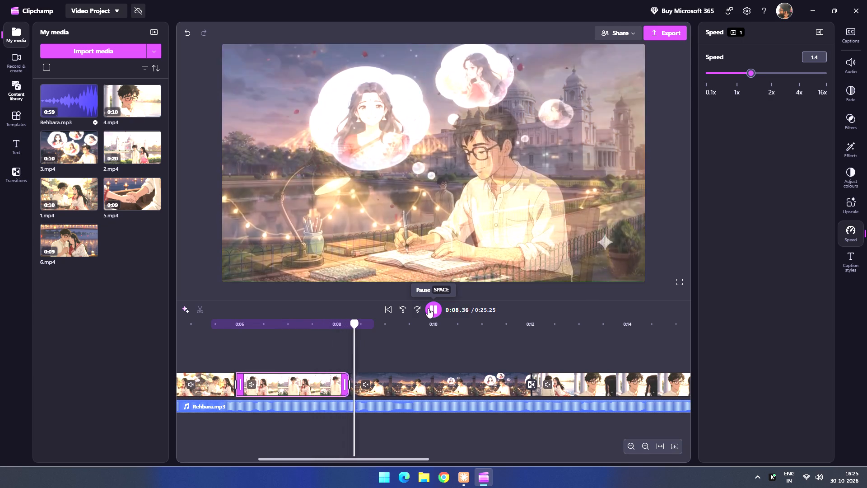
pyautogui.click(428, 308)
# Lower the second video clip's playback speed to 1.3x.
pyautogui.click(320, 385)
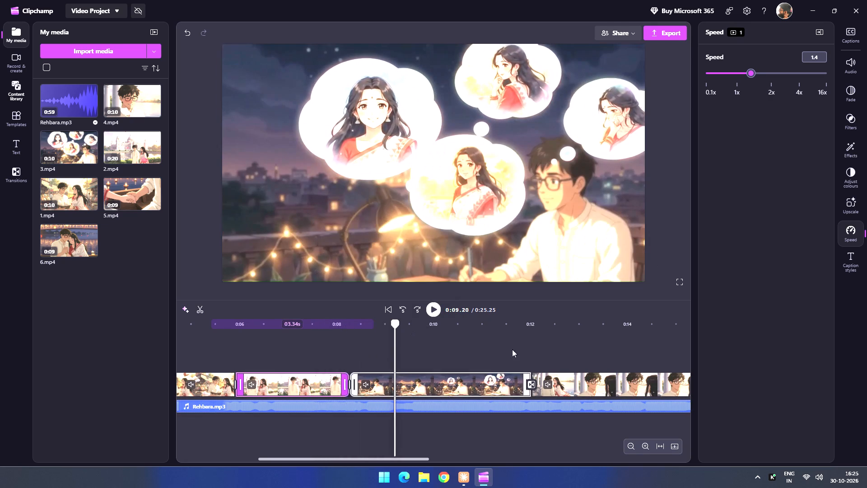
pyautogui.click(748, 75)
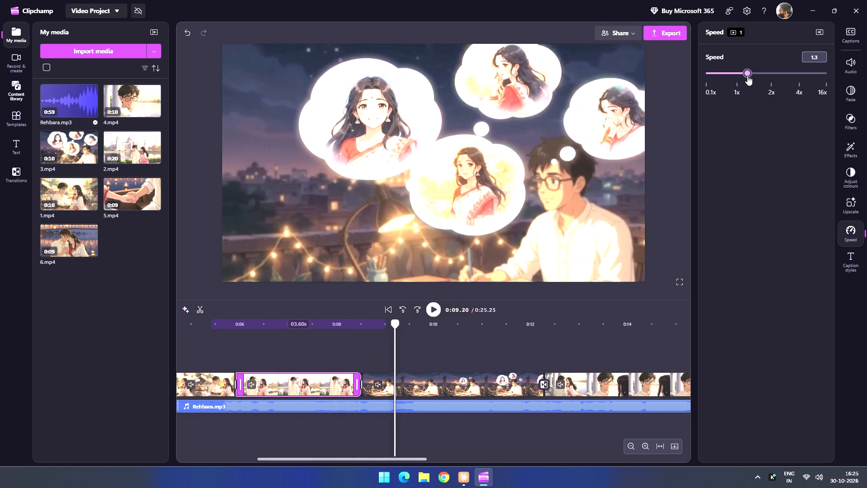
# Play the passage from about 0:05.67 through the second clip to check its pacing.
pyautogui.moveTo(393, 327); pyautogui.dragTo(278, 330)
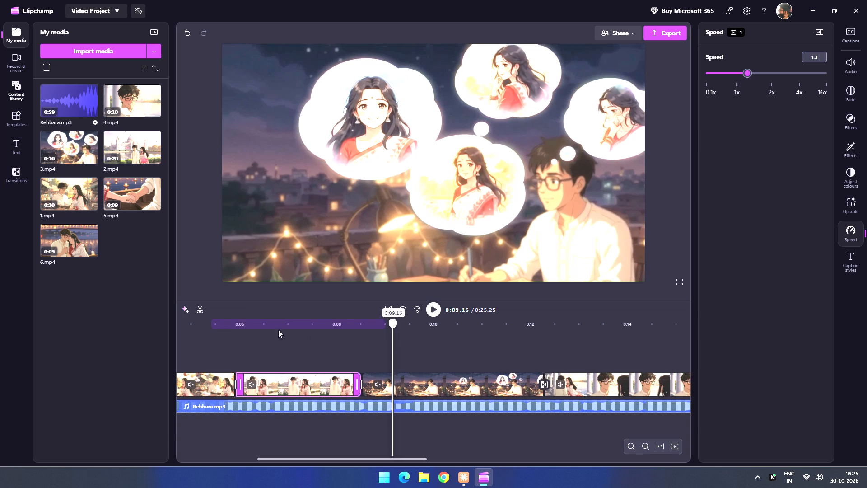
pyautogui.moveTo(278, 330); pyautogui.dragTo(223, 333)
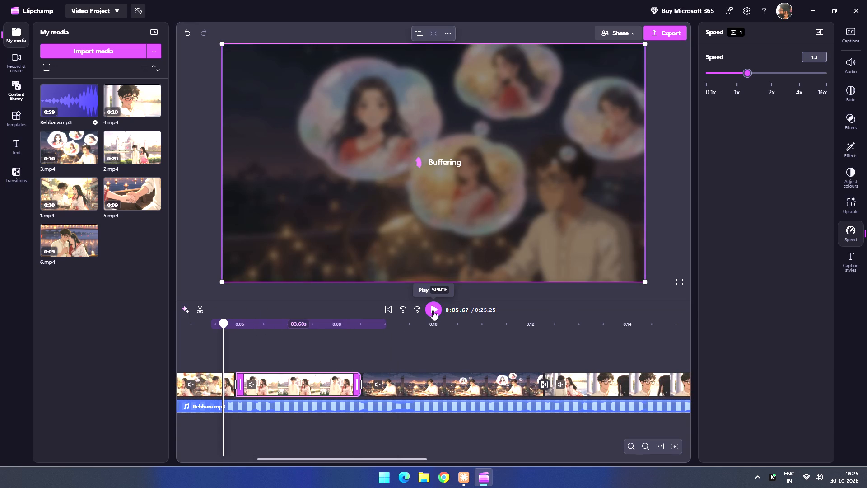
pyautogui.click(433, 310)
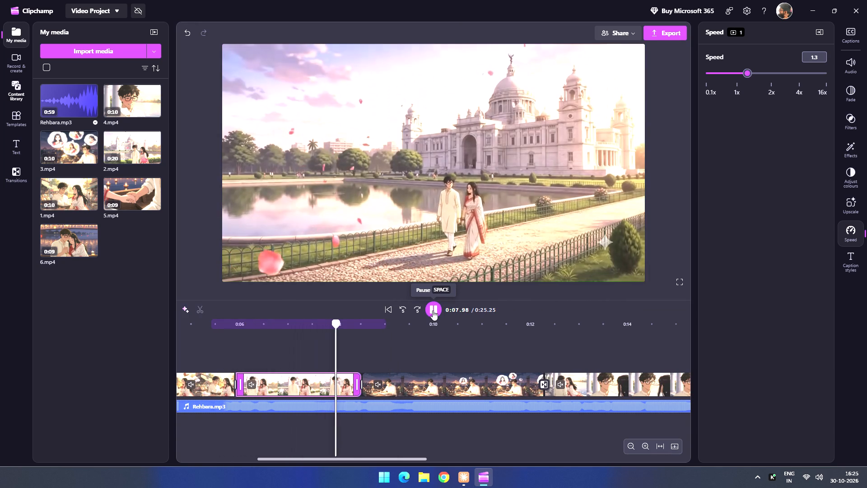
pyautogui.click(433, 310)
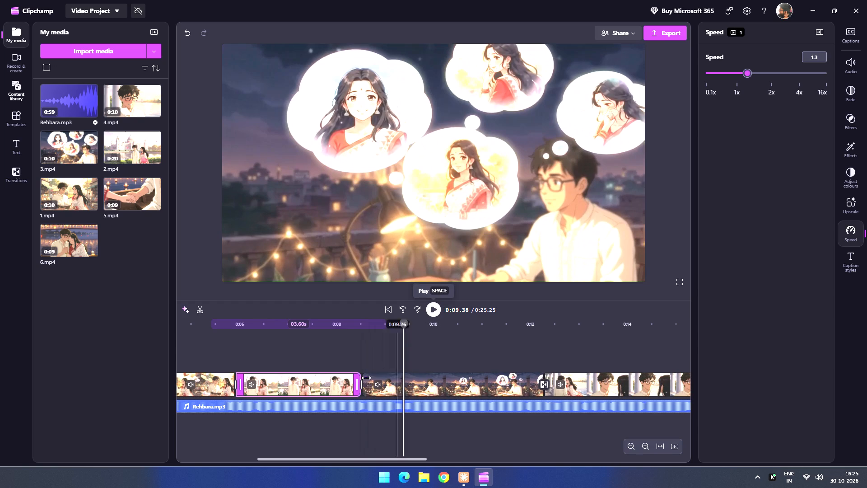
# Set the second video clip's playback speed to 1x.
pyautogui.click(328, 389)
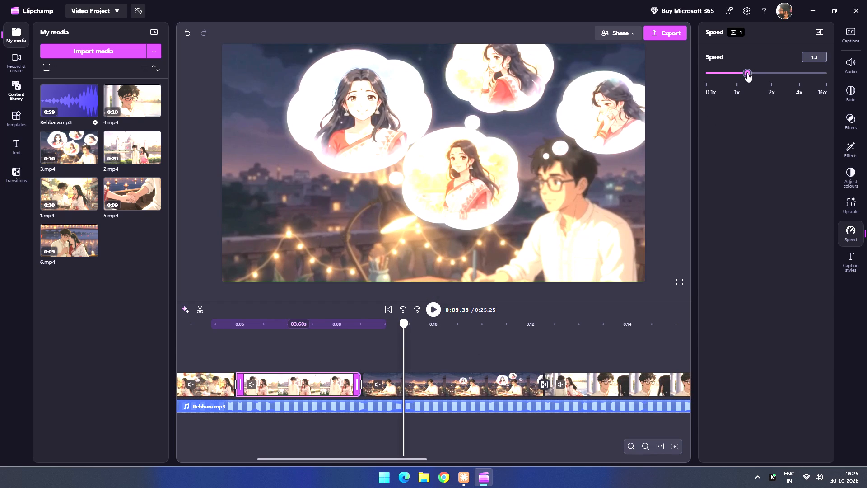
pyautogui.moveTo(747, 72); pyautogui.dragTo(738, 70)
# Play from just before the second clip into the third clip to check the pacing and transitions.
pyautogui.moveTo(402, 322); pyautogui.dragTo(383, 327)
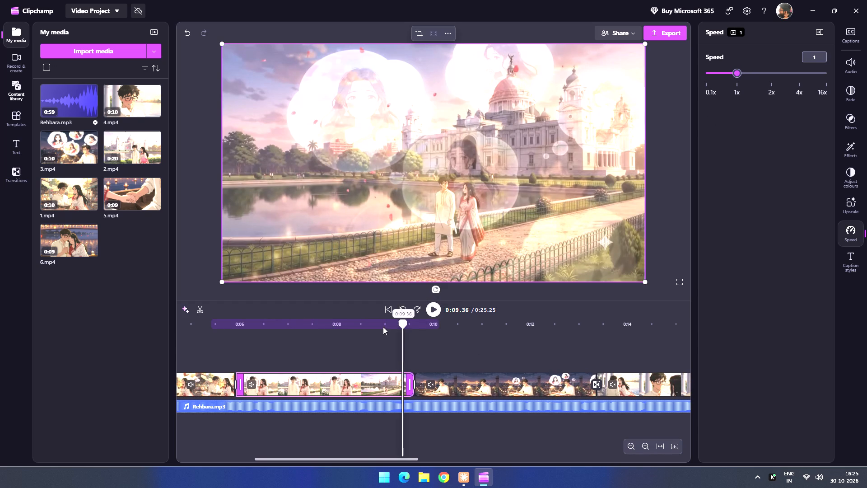
pyautogui.moveTo(383, 327); pyautogui.dragTo(279, 332)
pyautogui.moveTo(270, 333); pyautogui.dragTo(215, 335)
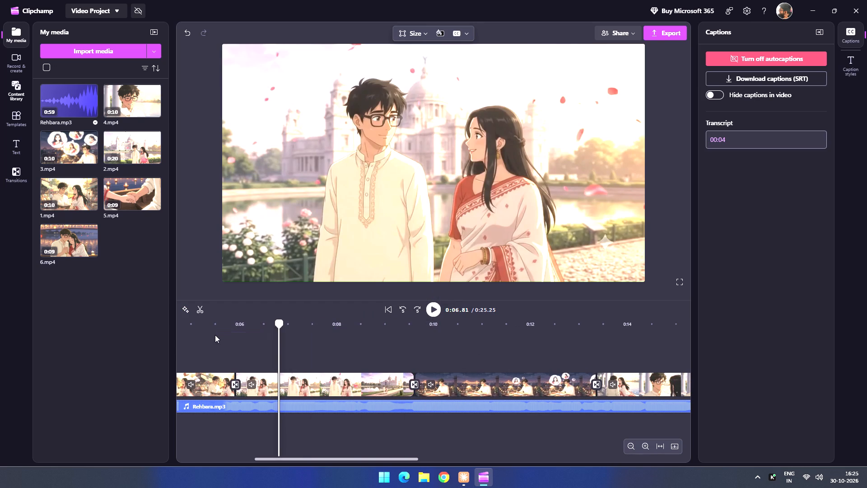
pyautogui.moveTo(280, 323); pyautogui.dragTo(227, 330)
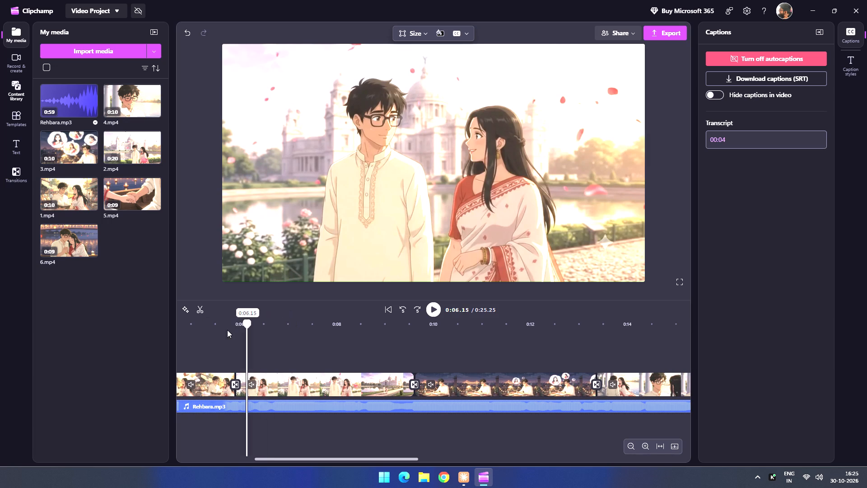
pyautogui.moveTo(227, 330); pyautogui.dragTo(215, 331)
pyautogui.click(431, 311)
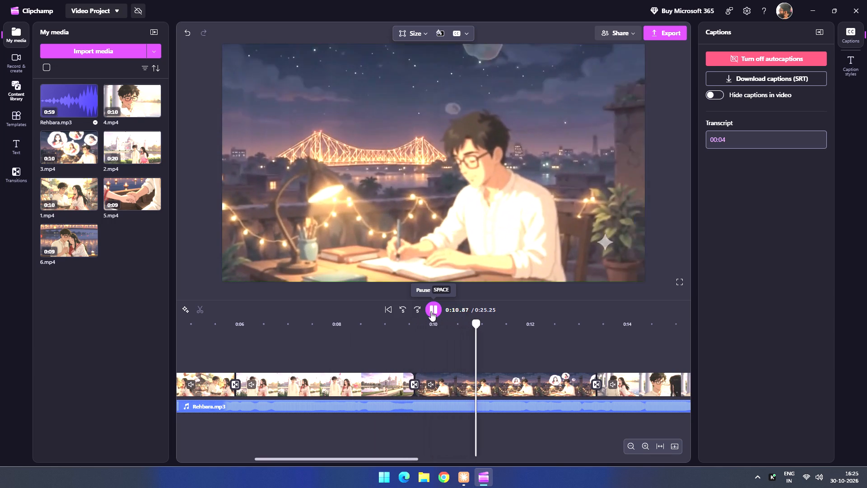
pyautogui.click(431, 311)
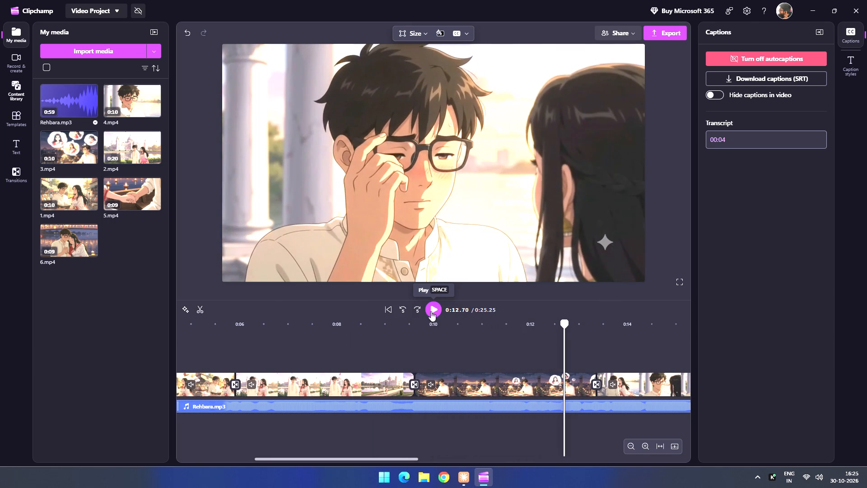
# Set the playback speed of the third video clip, the night-time writing desk scene, to 1x.
pyautogui.click(467, 378)
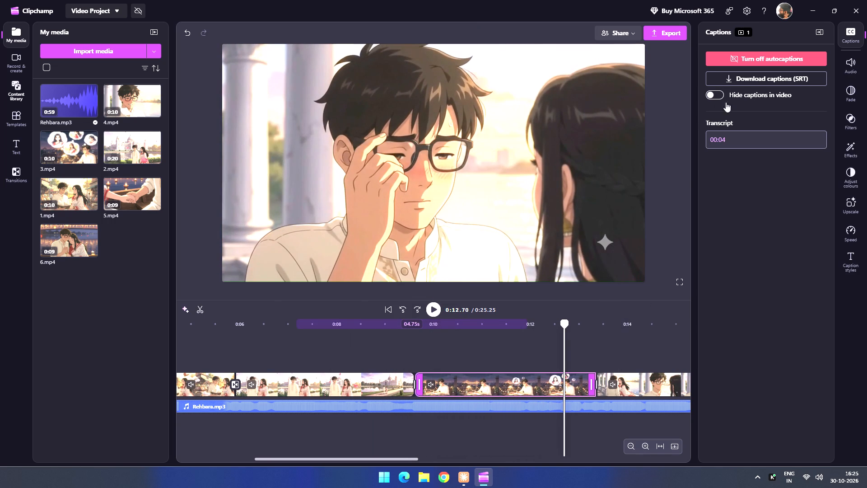
pyautogui.click(850, 239)
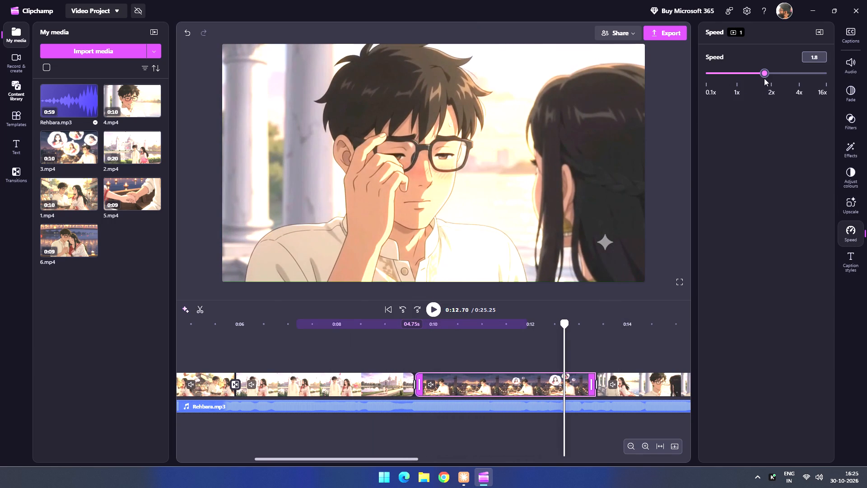
pyautogui.moveTo(765, 70); pyautogui.dragTo(739, 70)
# Play from the start of the third clip into the fourth clip to check the pacing and transition.
pyautogui.moveTo(566, 324); pyautogui.dragTo(410, 342)
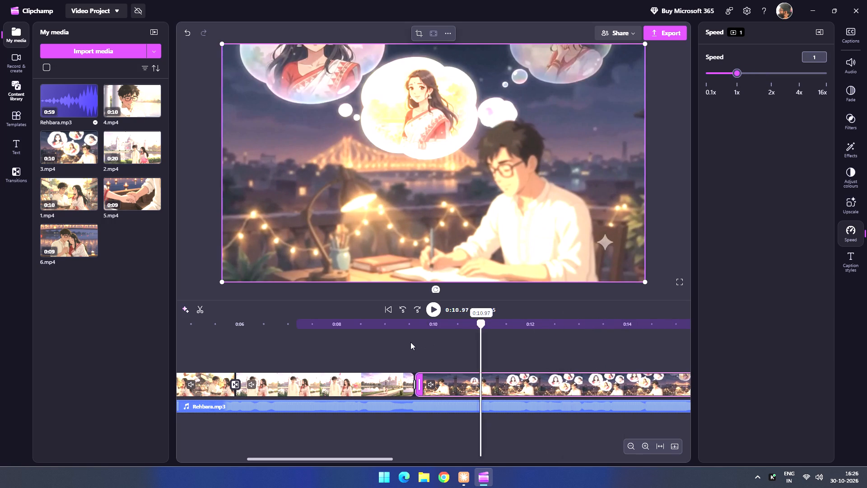
pyautogui.moveTo(410, 342); pyautogui.dragTo(407, 342)
pyautogui.click(433, 310)
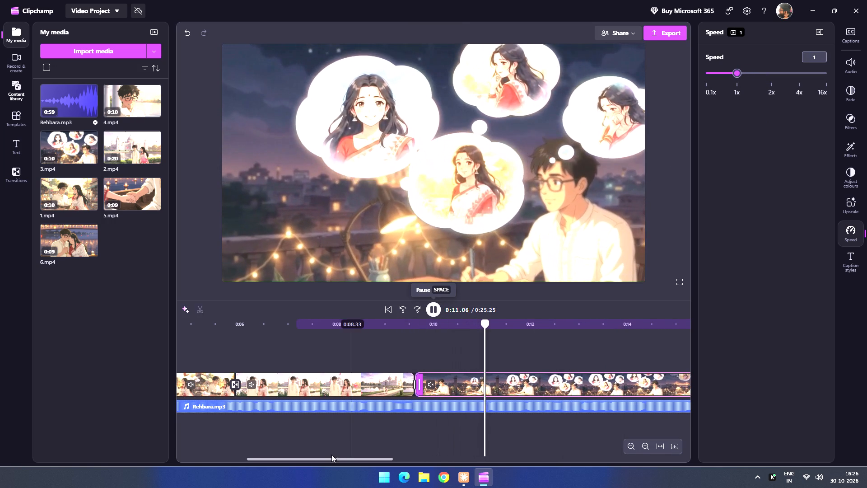
pyautogui.moveTo(331, 458); pyautogui.dragTo(392, 469)
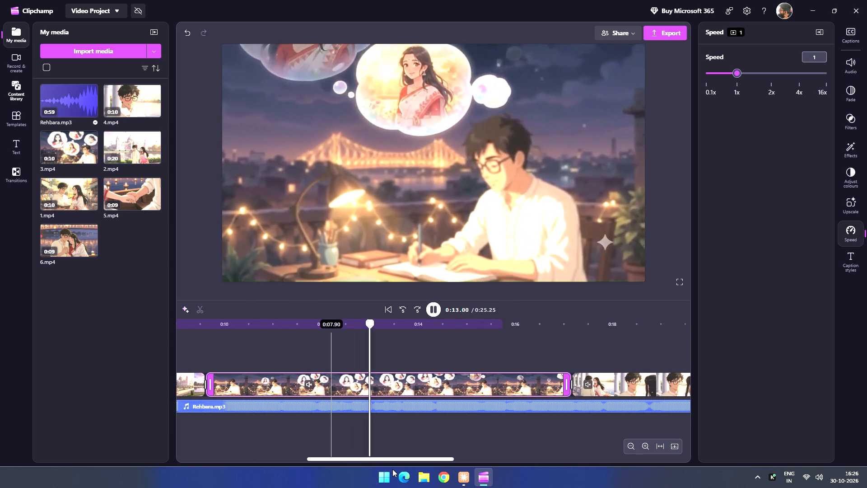
pyautogui.moveTo(392, 469); pyautogui.dragTo(409, 470)
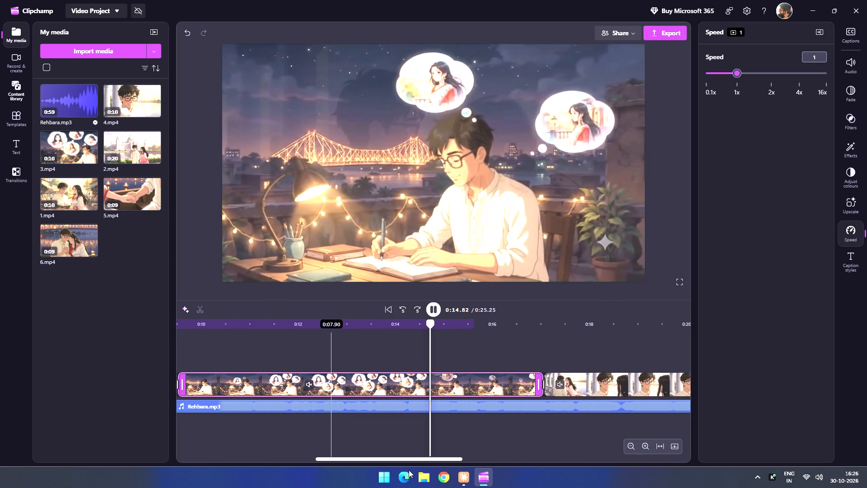
pyautogui.moveTo(409, 470); pyautogui.dragTo(412, 470)
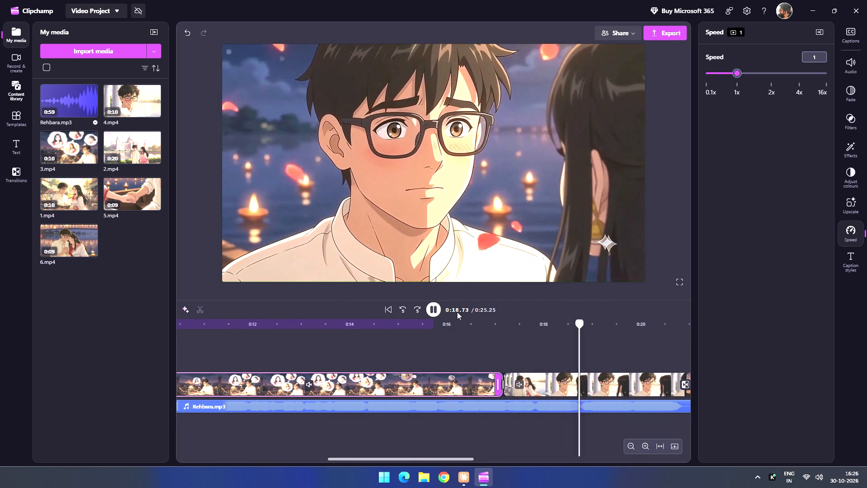
pyautogui.click(434, 309)
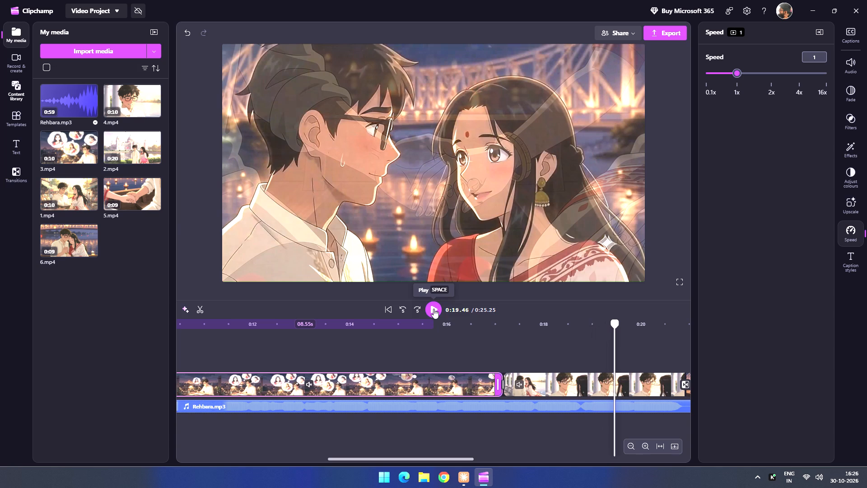
# Set the playback speed of the fourth video clip, 4.mp4 with the riverside pillars scene, to 1x.
pyautogui.moveTo(423, 460); pyautogui.dragTo(460, 462)
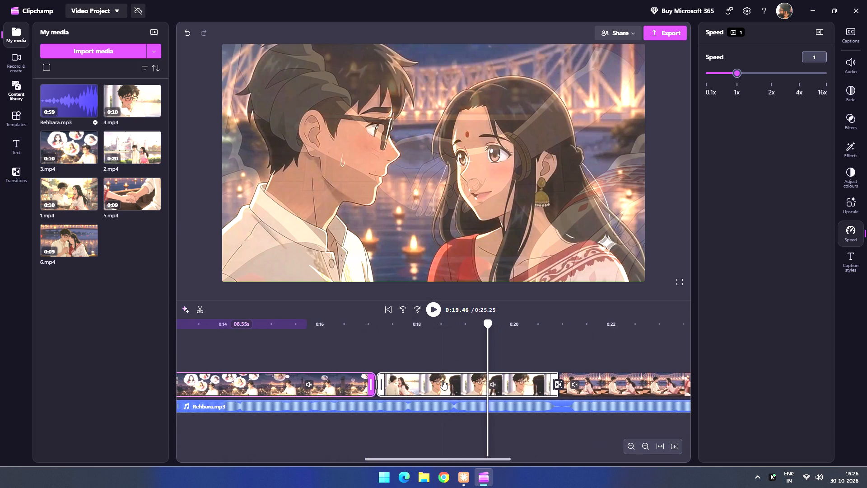
pyautogui.moveTo(486, 322); pyautogui.dragTo(485, 322)
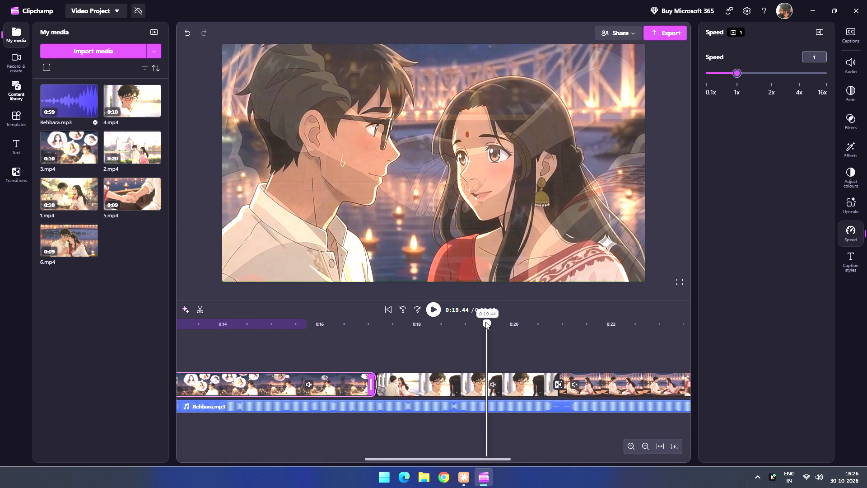
pyautogui.moveTo(485, 322); pyautogui.dragTo(342, 332)
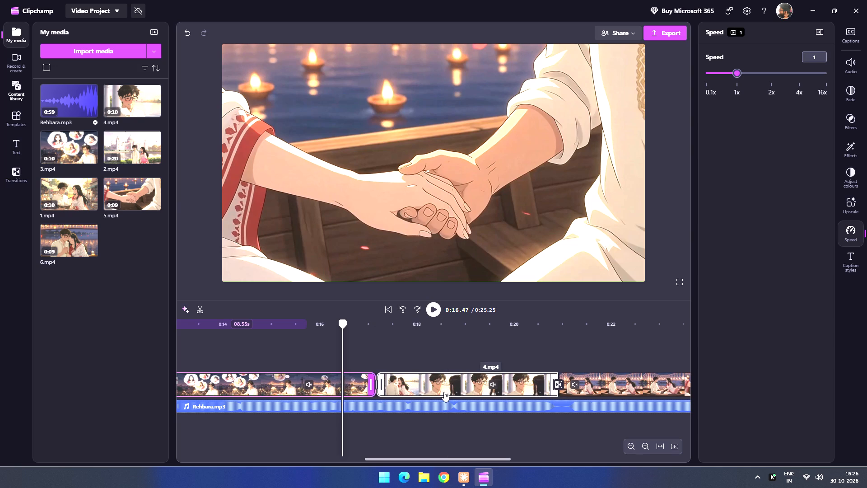
pyautogui.click(444, 392)
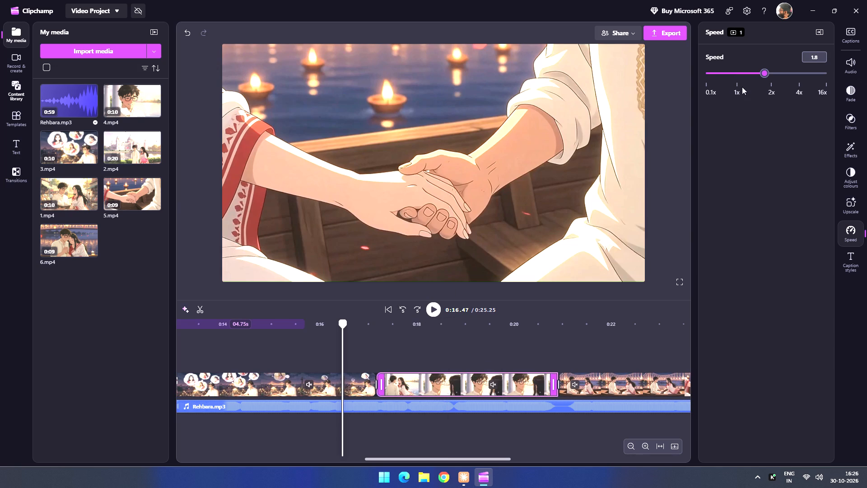
pyautogui.moveTo(763, 75); pyautogui.dragTo(750, 72)
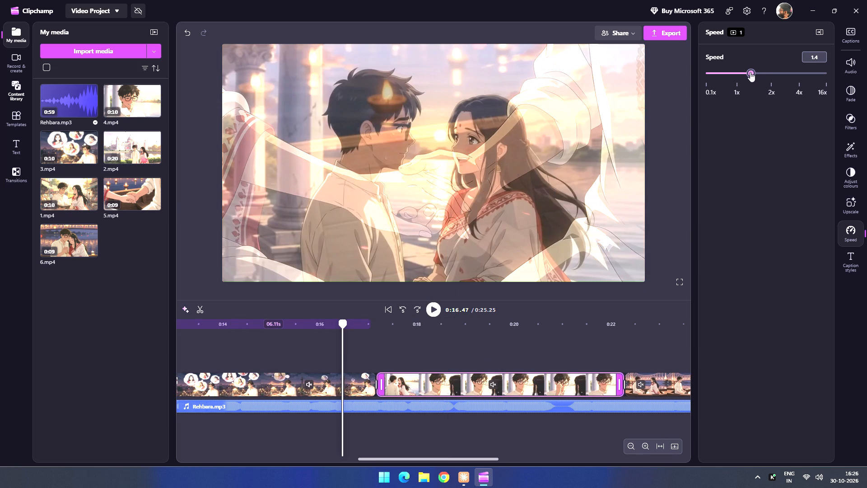
pyautogui.moveTo(750, 72); pyautogui.dragTo(743, 73)
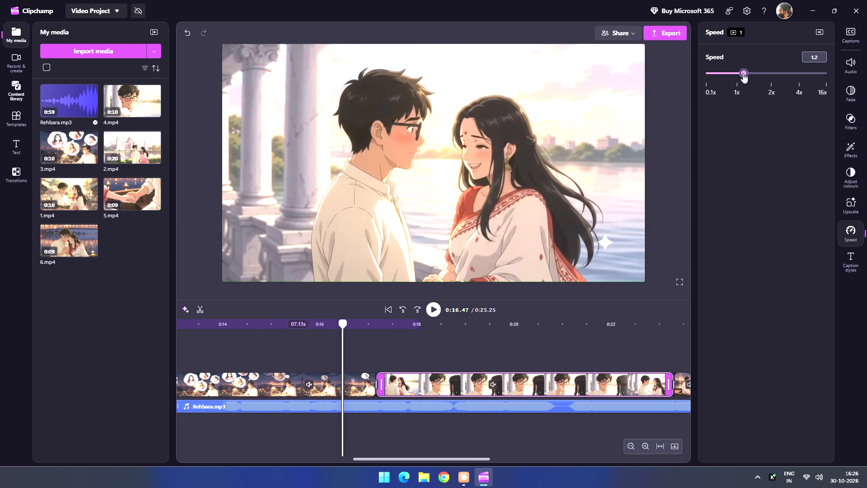
pyautogui.moveTo(743, 73); pyautogui.dragTo(740, 74)
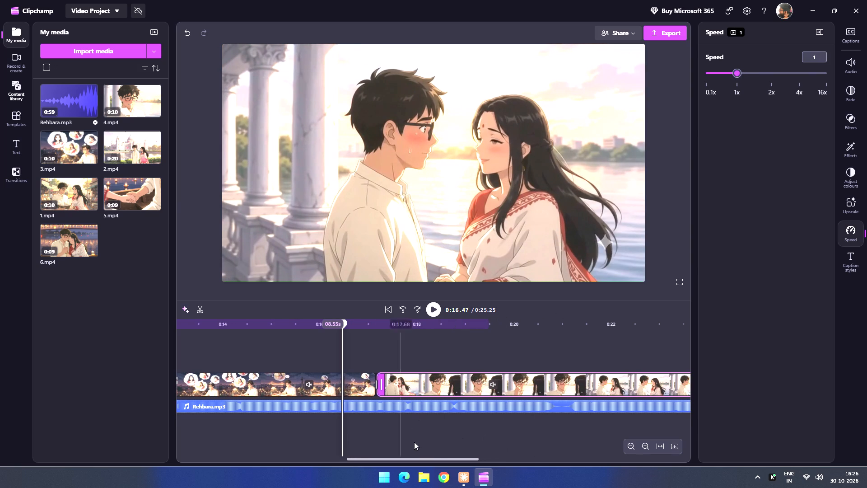
# Set the playback speed of the fifth video clip, the couple holding hands in the boat, to 1x.
pyautogui.moveTo(420, 459); pyautogui.dragTo(521, 462)
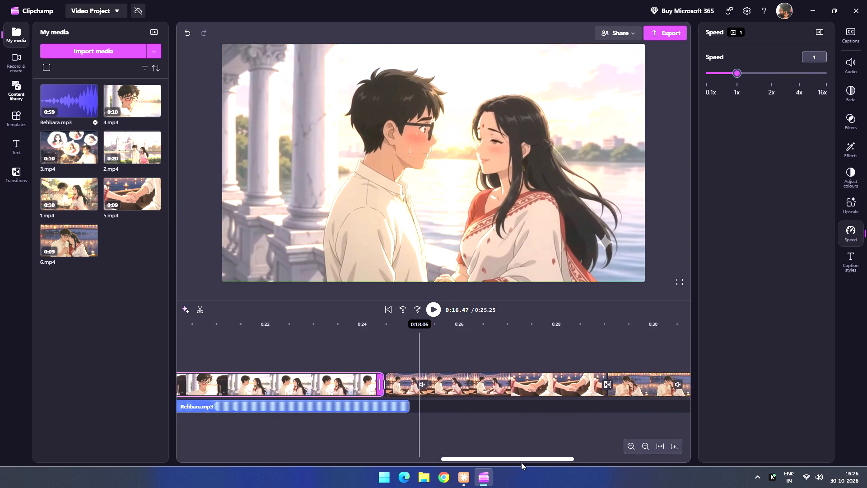
pyautogui.moveTo(521, 462); pyautogui.dragTo(528, 462)
pyautogui.click(416, 385)
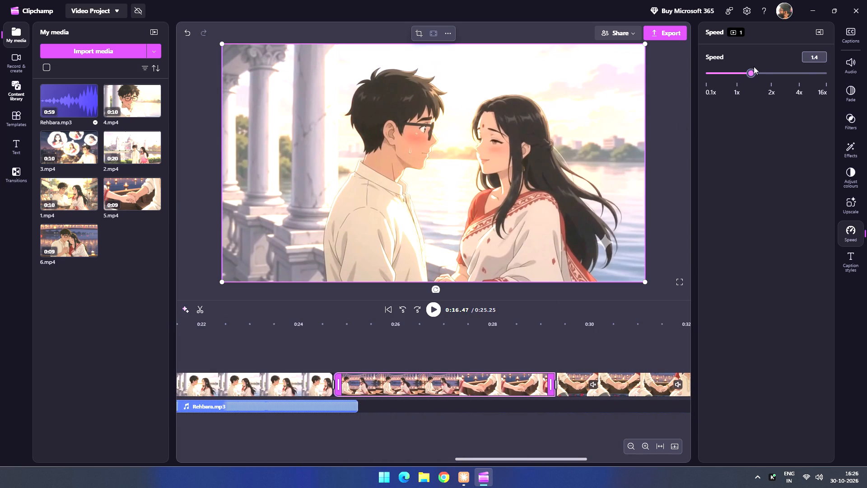
pyautogui.moveTo(752, 73); pyautogui.dragTo(740, 74)
# Set the playback speed of the sixth and last video clip to 1x.
pyautogui.click(533, 462)
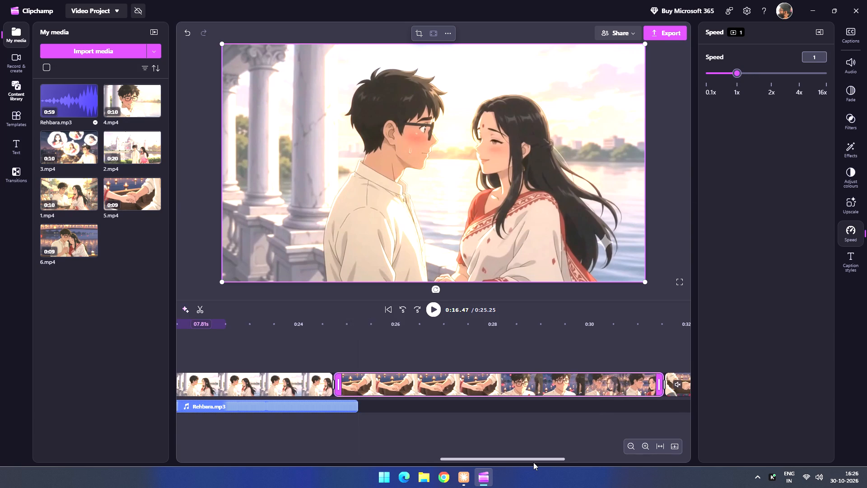
pyautogui.moveTo(533, 459); pyautogui.dragTo(627, 459)
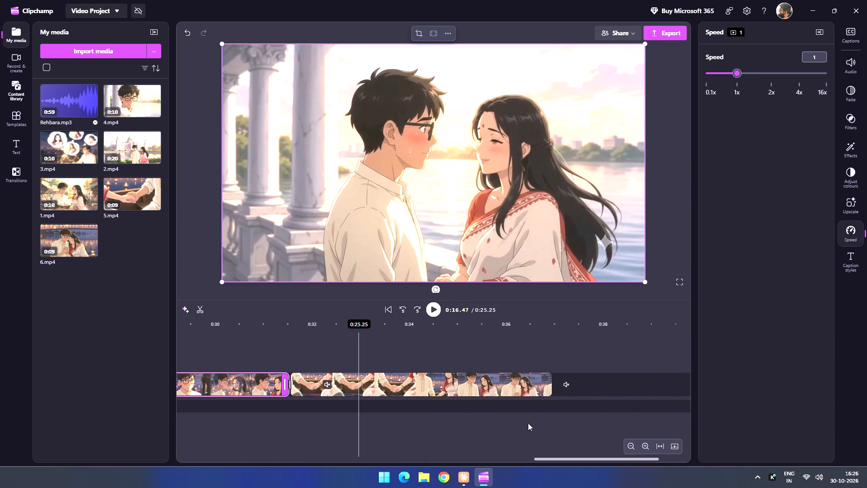
pyautogui.click(493, 380)
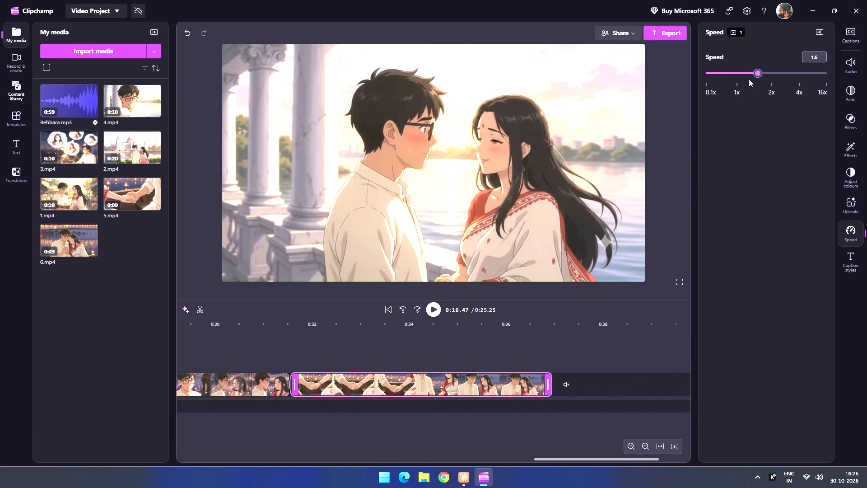
pyautogui.moveTo(754, 76); pyautogui.dragTo(740, 74)
# Extend the end of the Rehbara.mp3 audio clip to the end of the last video clip, about 40 s long.
pyautogui.moveTo(573, 462); pyautogui.dragTo(652, 467)
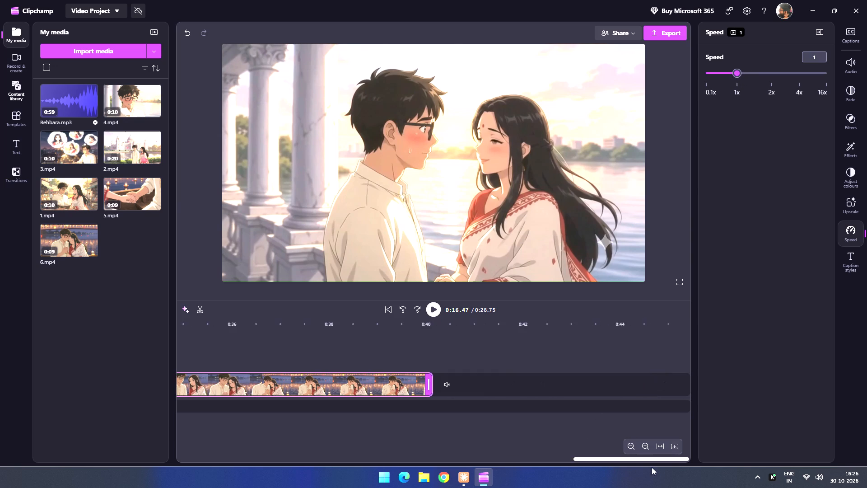
pyautogui.moveTo(652, 467); pyautogui.dragTo(677, 466)
pyautogui.click(639, 455)
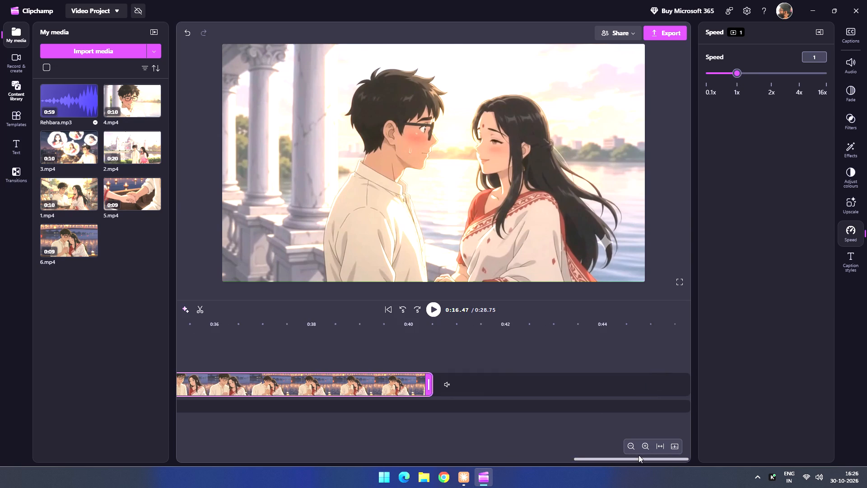
pyautogui.moveTo(639, 458); pyautogui.dragTo(491, 466)
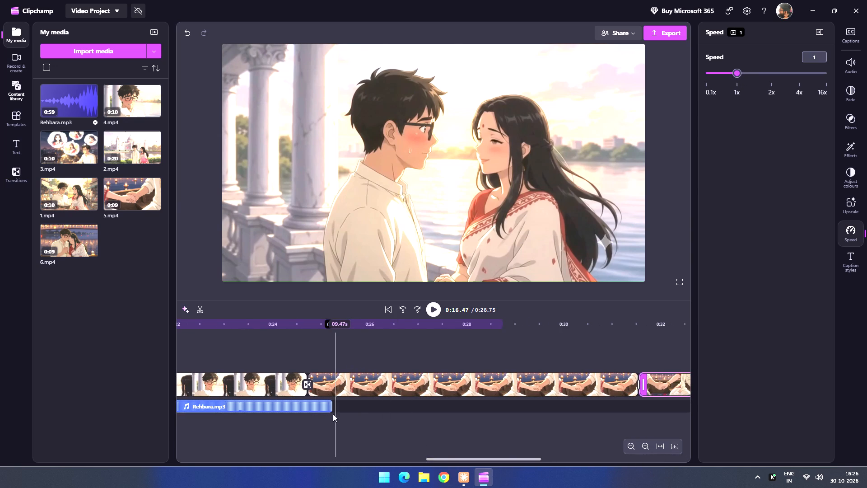
pyautogui.click(326, 413)
pyautogui.moveTo(328, 408); pyautogui.dragTo(682, 413)
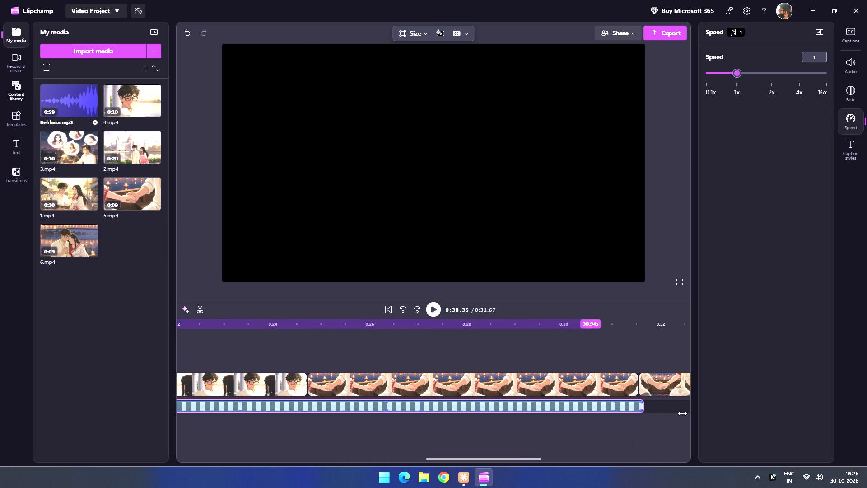
pyautogui.moveTo(682, 413); pyautogui.dragTo(727, 410)
pyautogui.click(728, 410)
pyautogui.moveTo(487, 459); pyautogui.dragTo(580, 465)
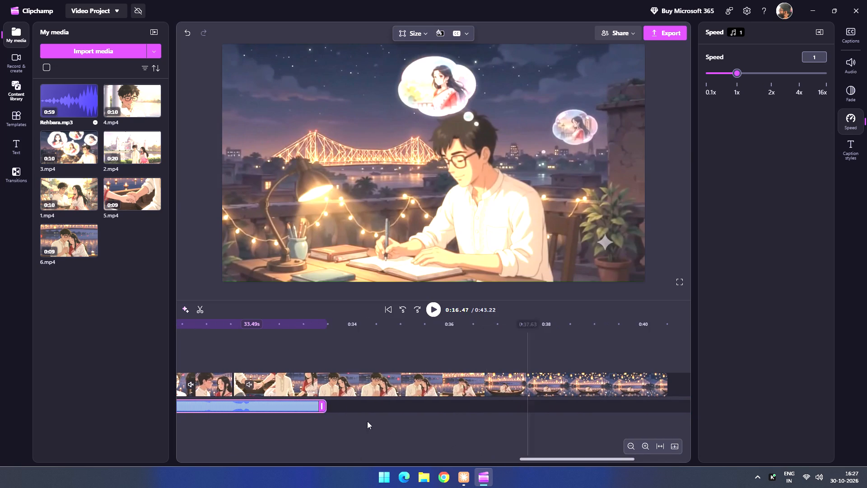
pyautogui.moveTo(325, 406); pyautogui.dragTo(346, 408)
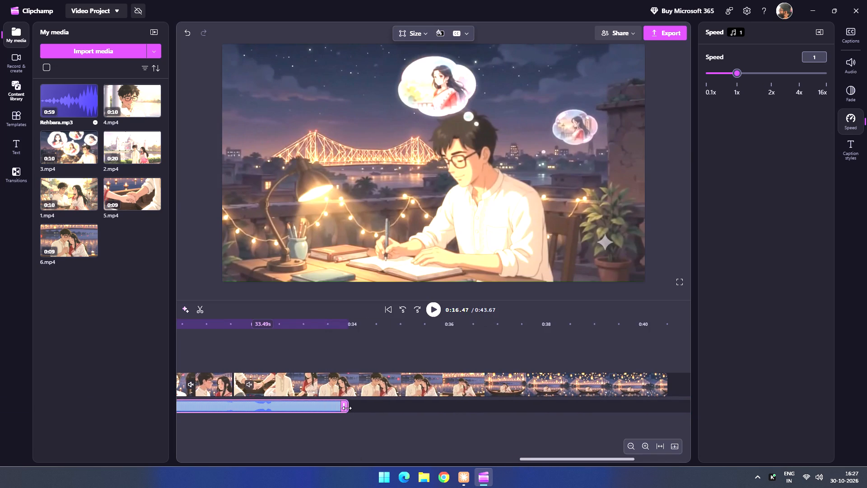
pyautogui.moveTo(346, 407); pyautogui.dragTo(673, 404)
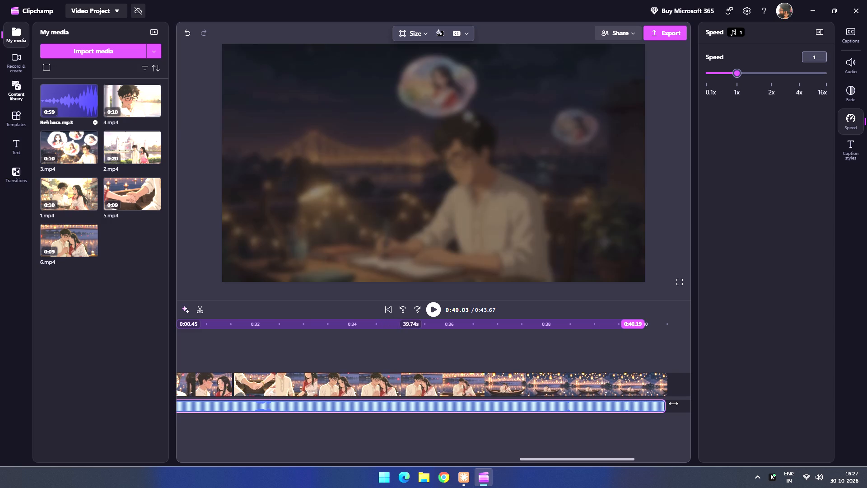
pyautogui.moveTo(673, 404); pyautogui.dragTo(662, 404)
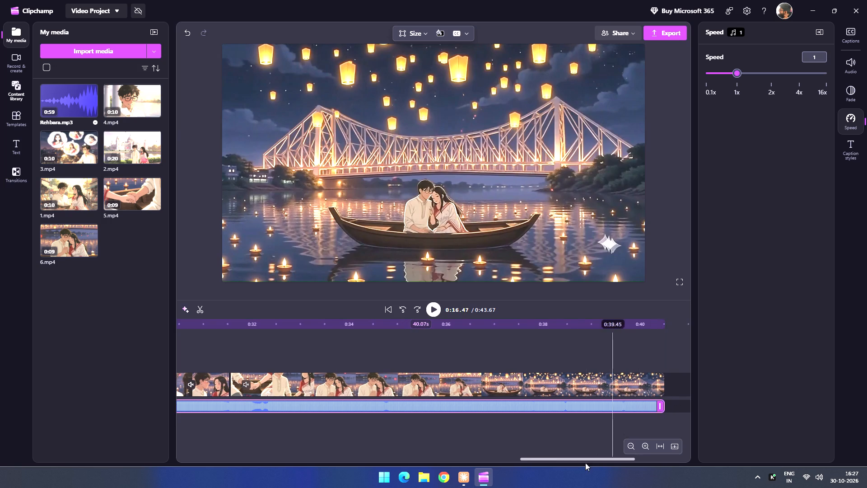
# Move the Rehbara.mp3 audio clip to the very start of the timeline.
pyautogui.moveTo(582, 462); pyautogui.dragTo(172, 420)
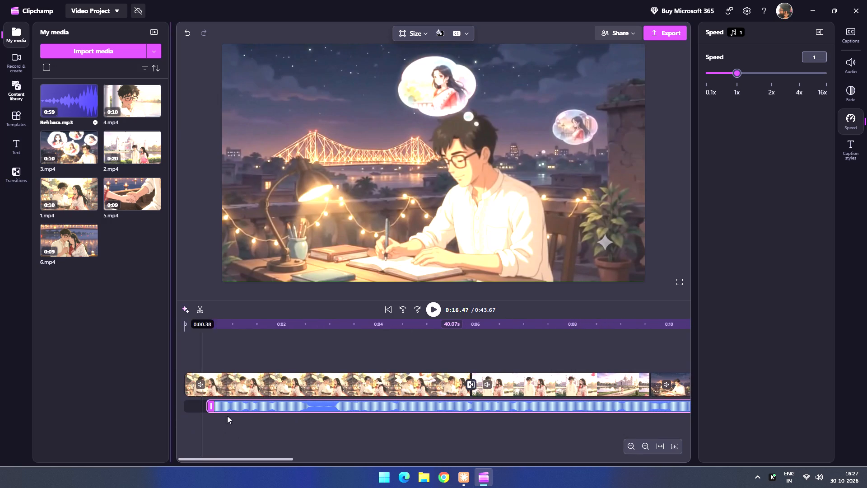
pyautogui.moveTo(250, 402); pyautogui.dragTo(217, 400)
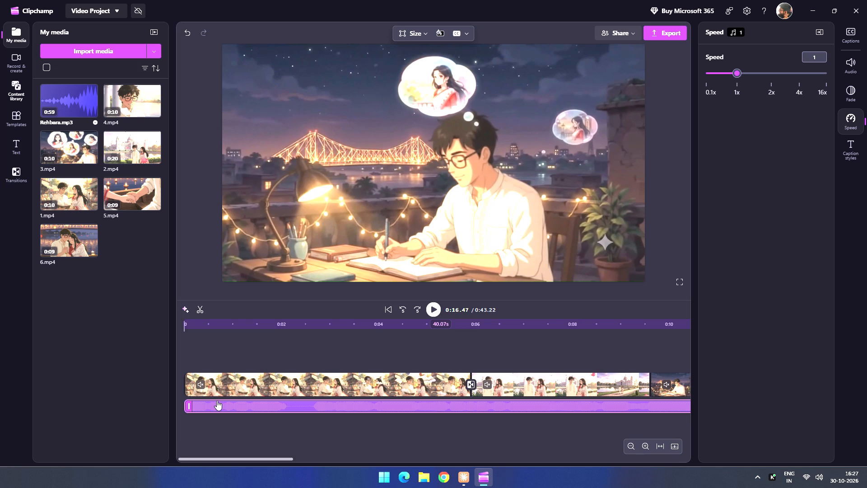
# Play the video from the beginning into the fifth clip to check the pacing against the music.
pyautogui.click(196, 346)
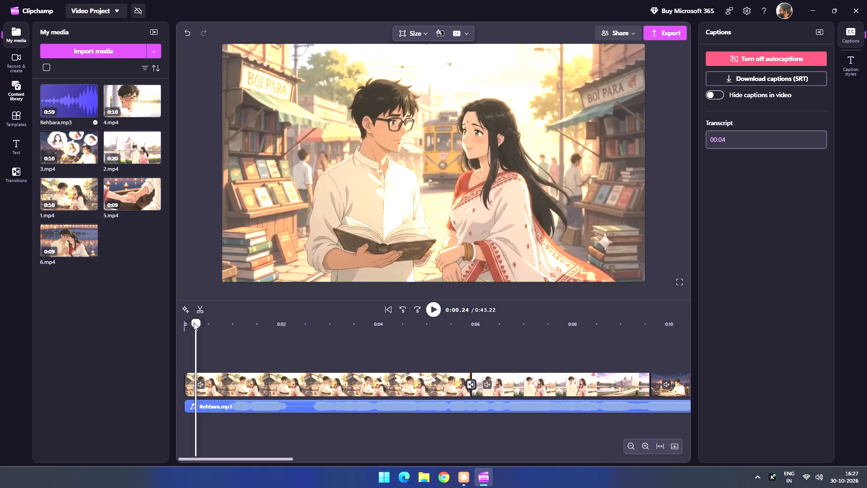
pyautogui.moveTo(196, 319); pyautogui.dragTo(162, 318)
pyautogui.click(428, 311)
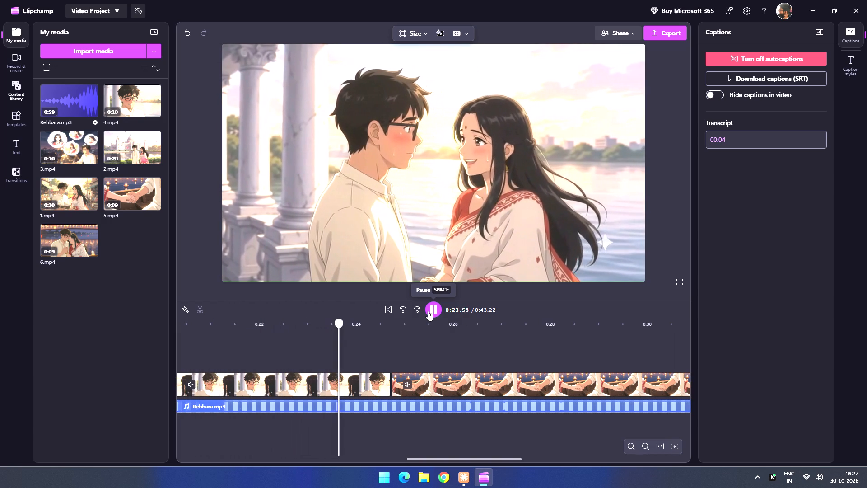
pyautogui.click(435, 313)
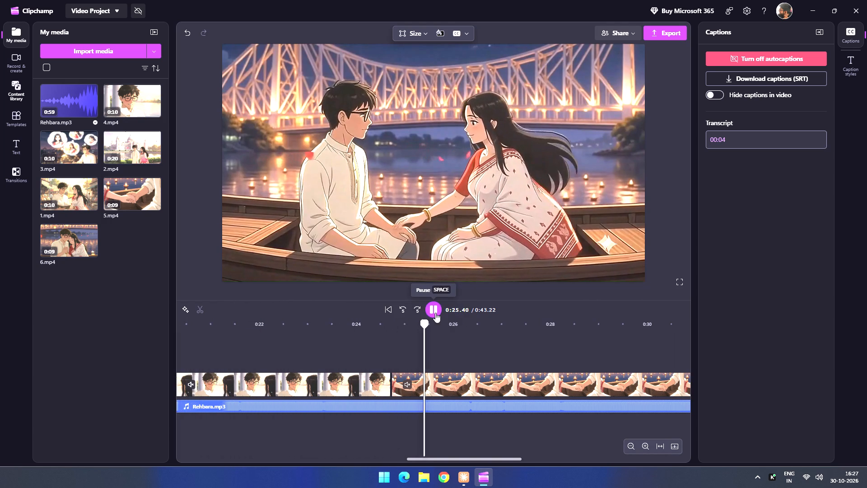
# Play from the end of the third clip into the fourth clip to review the fourth clip's pacing.
pyautogui.moveTo(433, 459); pyautogui.dragTo(388, 466)
pyautogui.click(323, 380)
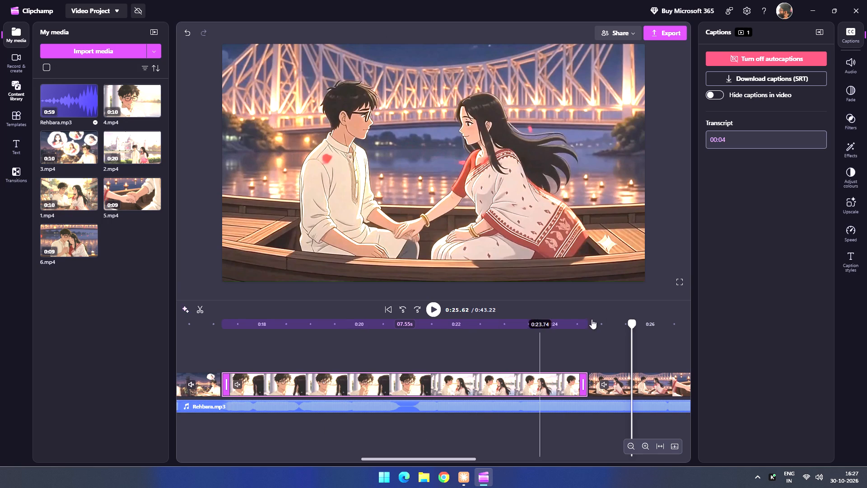
pyautogui.moveTo(633, 323); pyautogui.dragTo(290, 351)
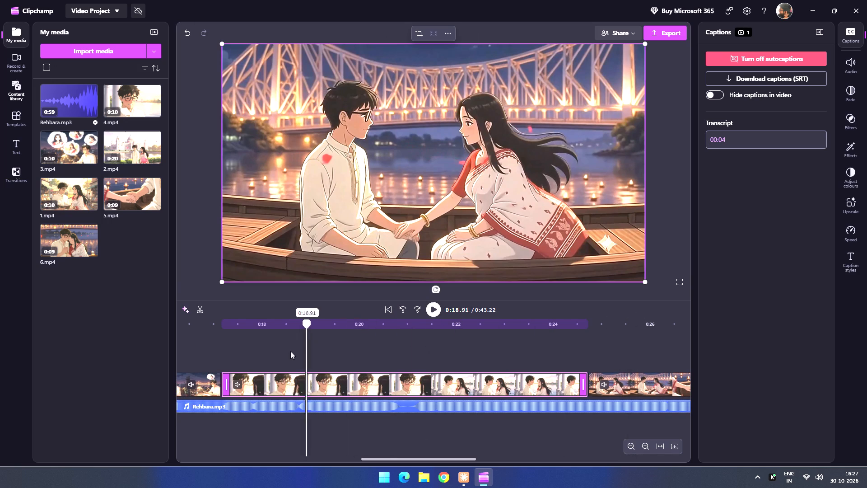
pyautogui.moveTo(290, 351); pyautogui.dragTo(181, 348)
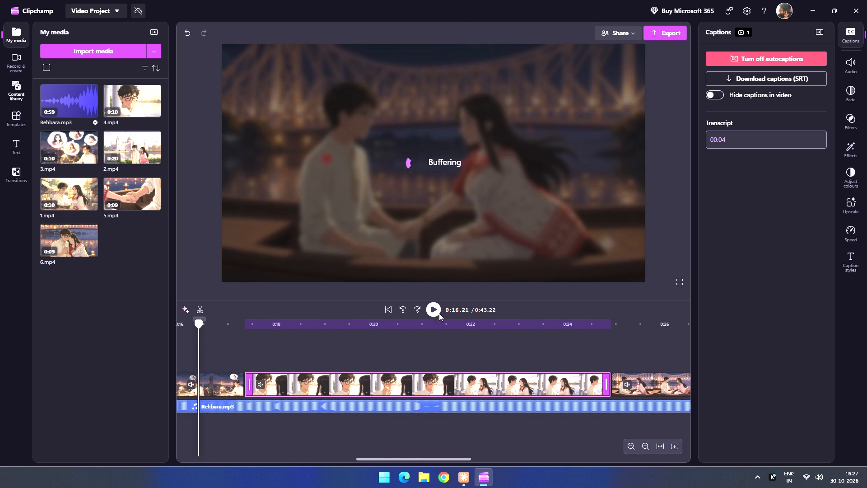
pyautogui.click(436, 309)
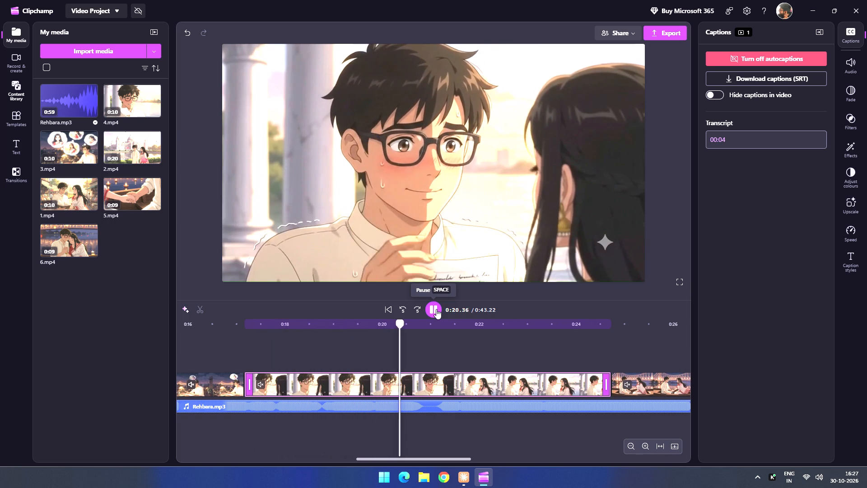
pyautogui.click(436, 309)
# Set the playback speed of the fourth video clip, the riverside pillars scene, to 1.4x.
pyautogui.click(436, 381)
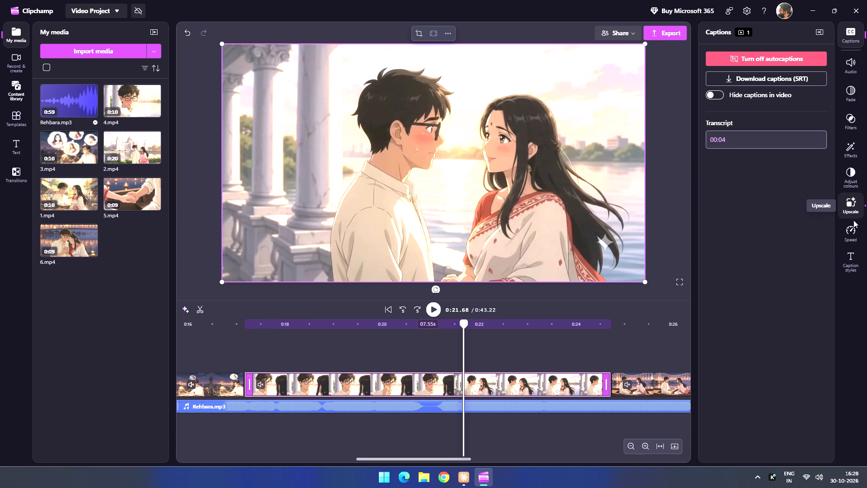
pyautogui.click(855, 236)
pyautogui.moveTo(738, 74); pyautogui.dragTo(749, 75)
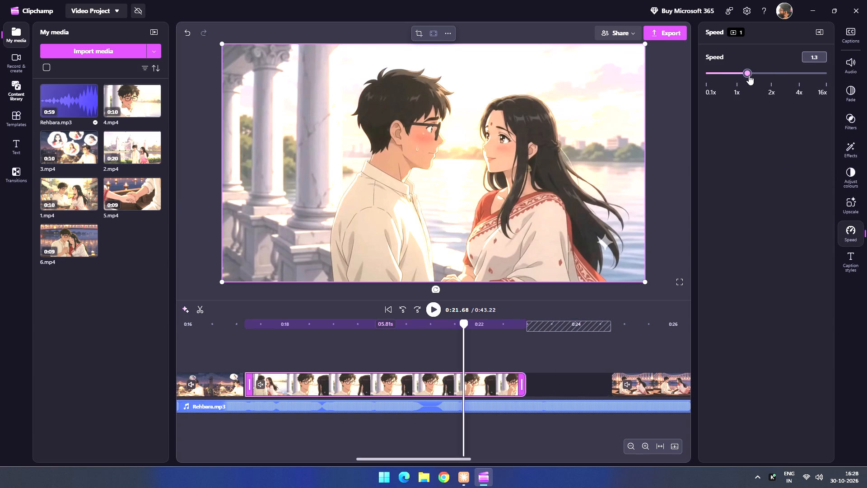
pyautogui.moveTo(749, 75); pyautogui.dragTo(751, 75)
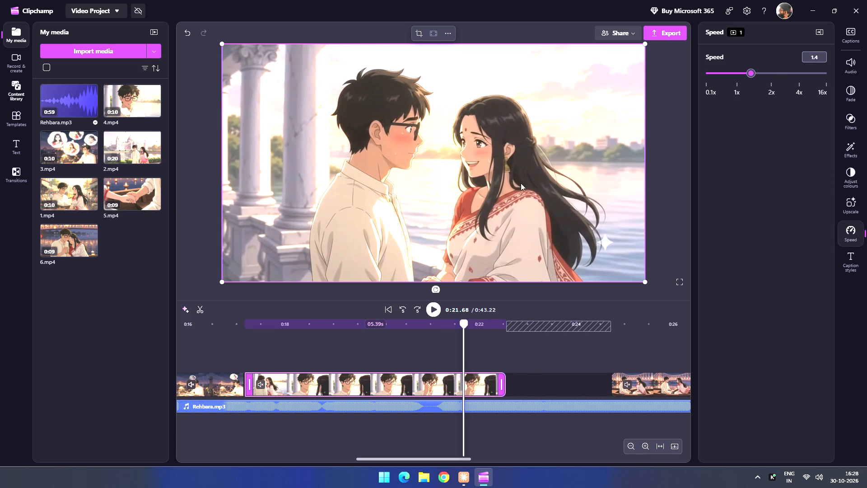
# Play from just before the fourth clip through most of it to check its new pacing.
pyautogui.moveTo(462, 325); pyautogui.dragTo(209, 340)
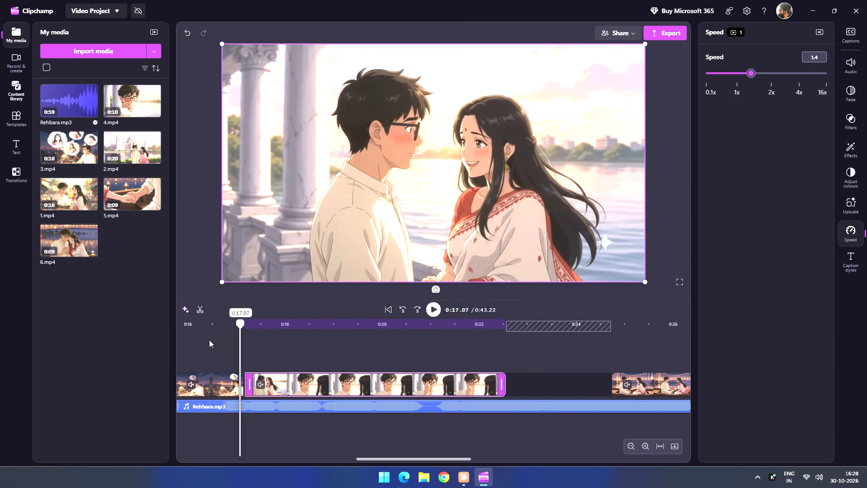
pyautogui.moveTo(209, 340); pyautogui.dragTo(190, 342)
pyautogui.click(435, 312)
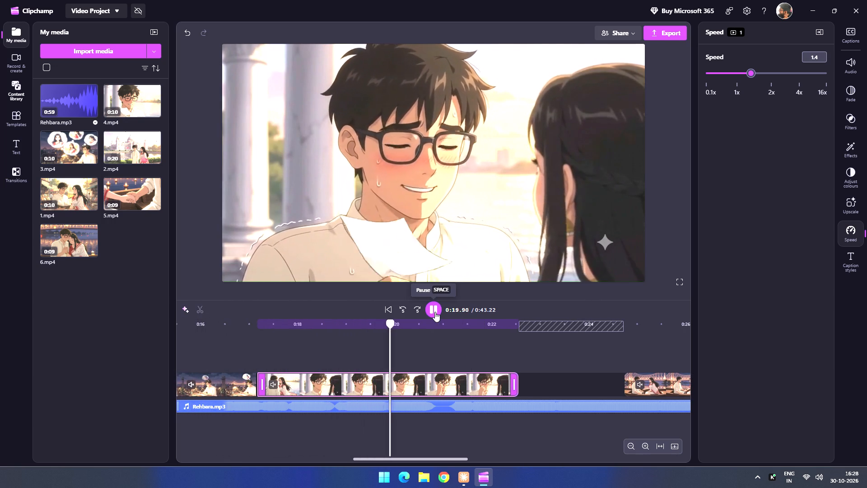
pyautogui.click(435, 312)
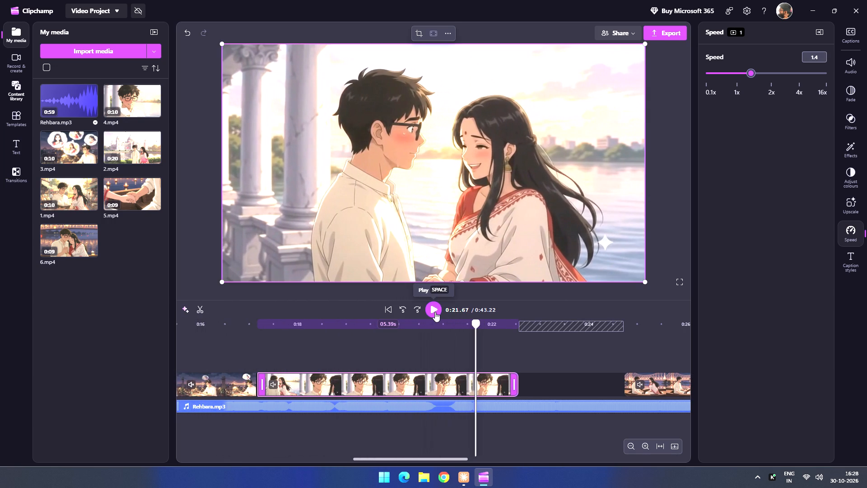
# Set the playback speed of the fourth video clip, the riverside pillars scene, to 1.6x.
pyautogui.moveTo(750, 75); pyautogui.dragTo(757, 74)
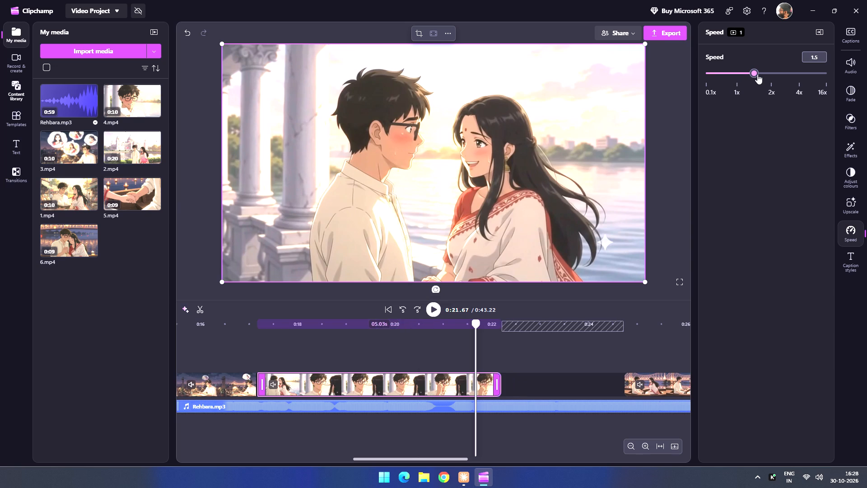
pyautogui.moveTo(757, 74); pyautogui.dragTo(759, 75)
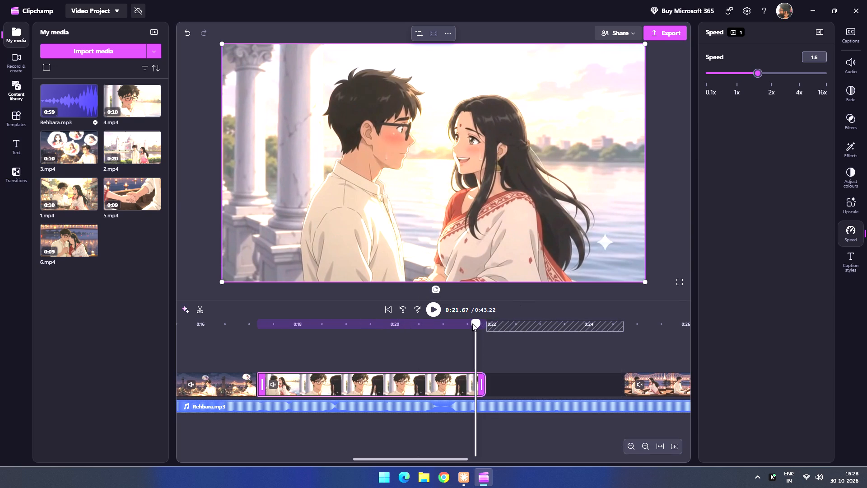
# Play from just before the fourth clip to past its end to check its new pacing.
pyautogui.moveTo(472, 324); pyautogui.dragTo(243, 341)
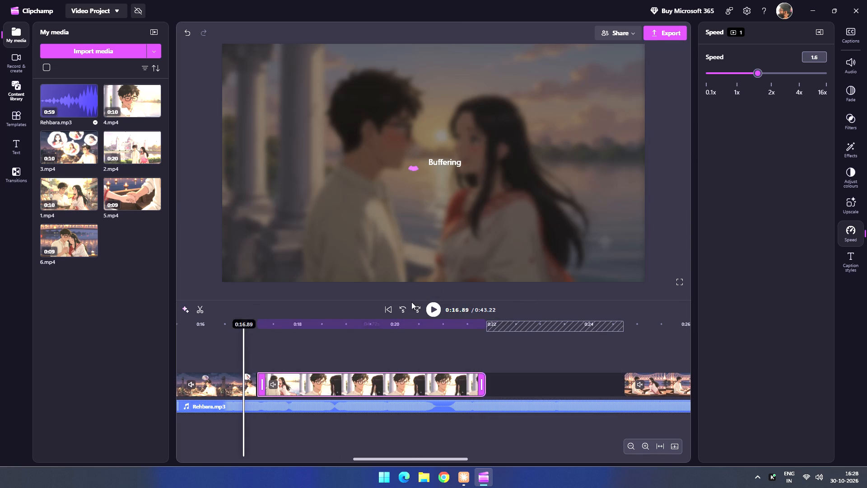
pyautogui.click(435, 309)
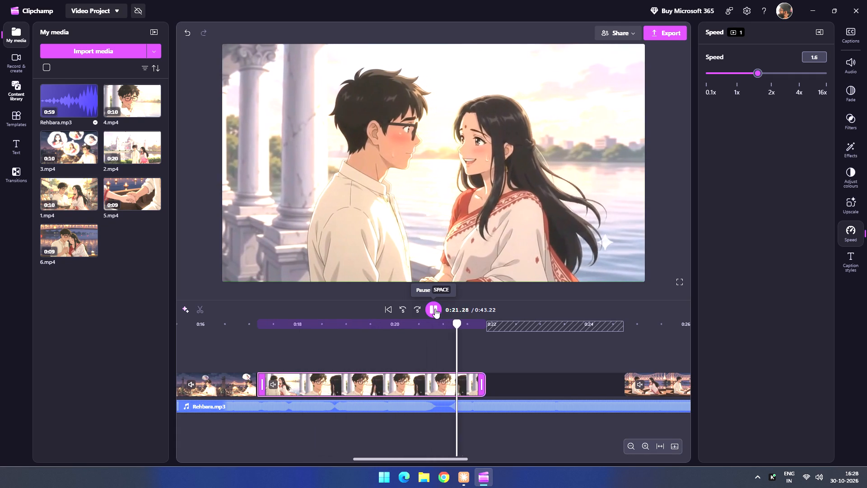
pyautogui.click(435, 309)
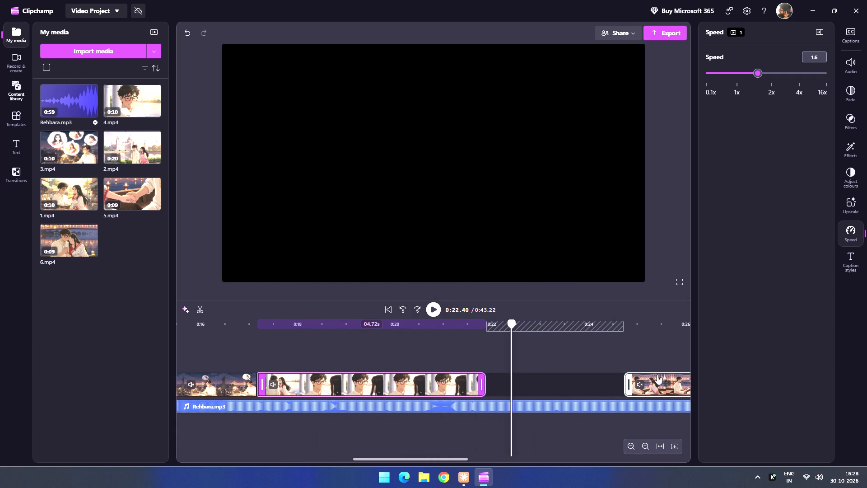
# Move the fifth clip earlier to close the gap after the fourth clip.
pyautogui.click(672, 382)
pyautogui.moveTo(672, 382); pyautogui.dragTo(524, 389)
# Play from late in the fourth clip through the fifth and into the sixth to check the pacing.
pyautogui.moveTo(513, 322); pyautogui.dragTo(424, 327)
pyautogui.click(430, 309)
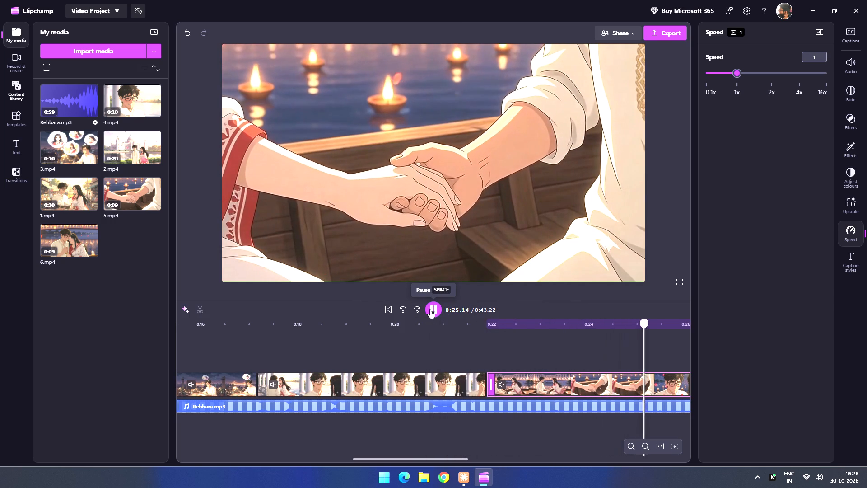
pyautogui.click(434, 378)
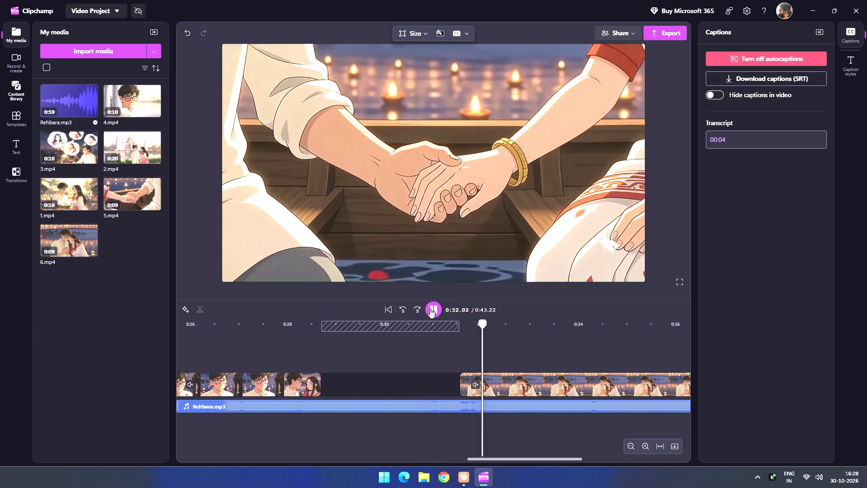
pyautogui.click(430, 308)
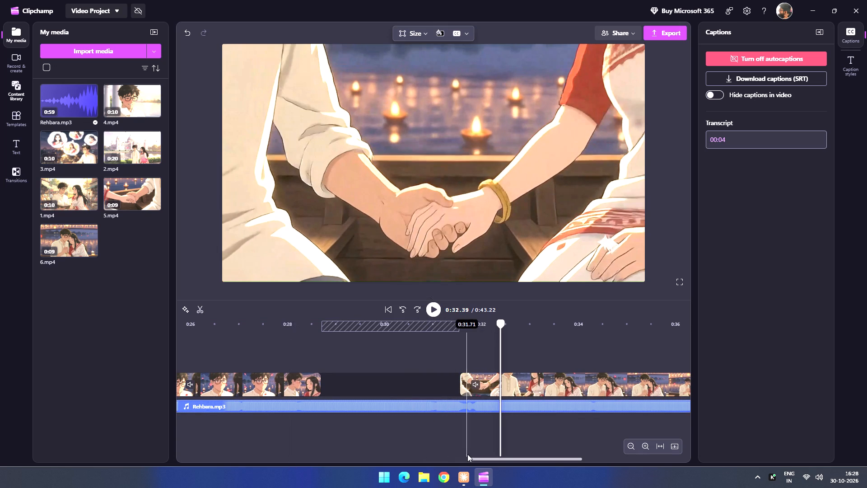
# Set the playback speed of the fourth video clip, the riverside pillars scene, to 1.8x.
pyautogui.moveTo(476, 457); pyautogui.dragTo(377, 463)
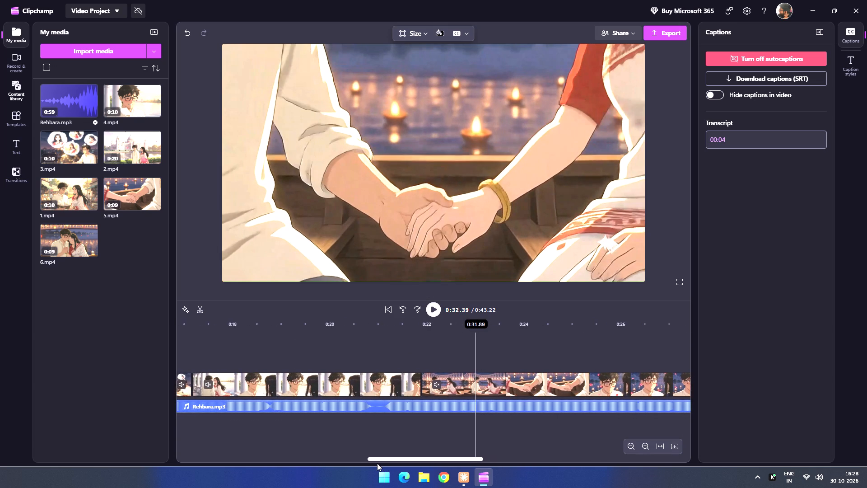
pyautogui.moveTo(377, 463); pyautogui.dragTo(366, 467)
pyautogui.click(383, 389)
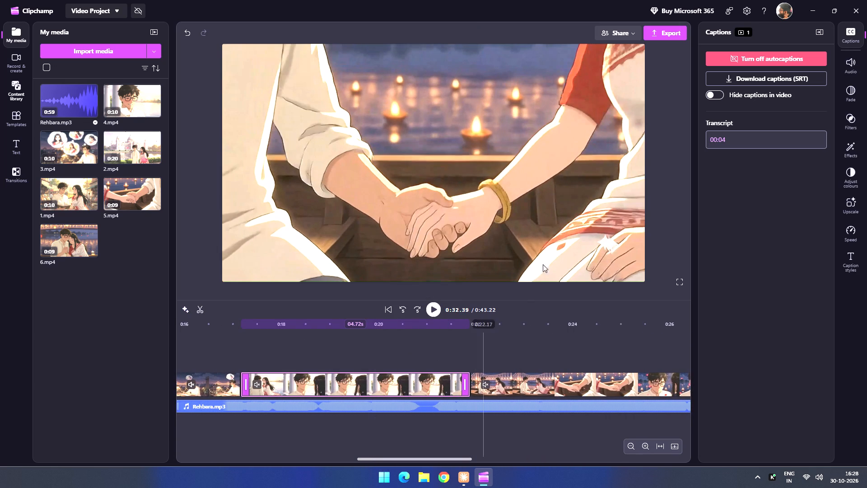
pyautogui.click(848, 229)
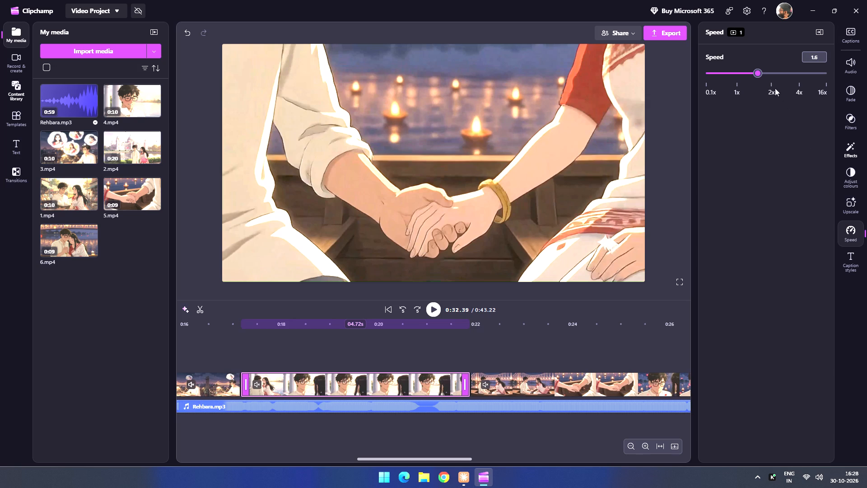
pyautogui.moveTo(757, 70); pyautogui.dragTo(764, 72)
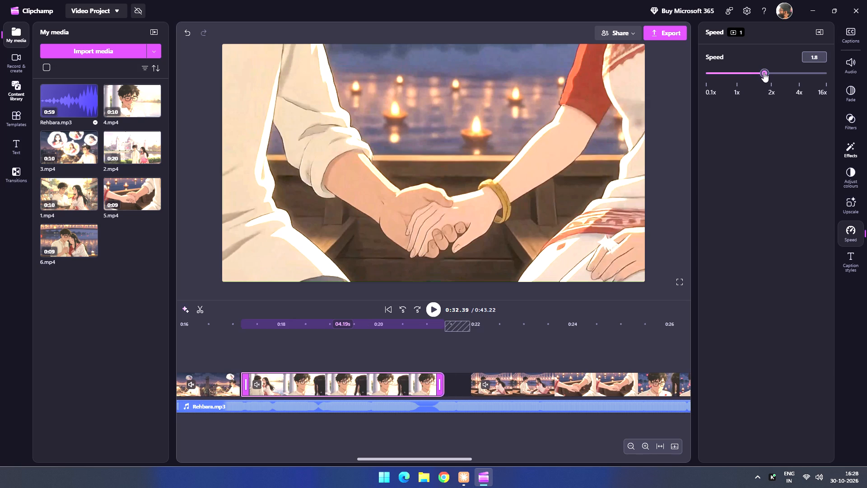
# Move the fifth clip up against the end of the fourth clip and add a transition between them.
pyautogui.click(504, 381)
pyautogui.moveTo(525, 382); pyautogui.dragTo(467, 385)
pyautogui.click(446, 384)
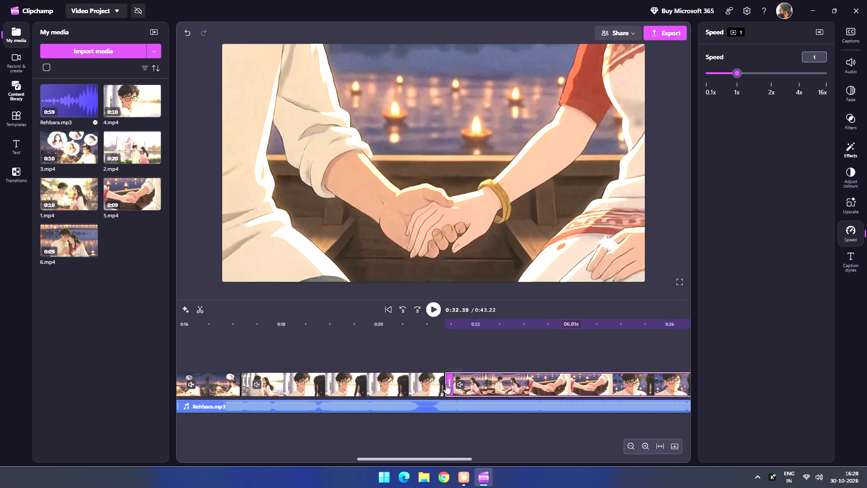
pyautogui.click(440, 385)
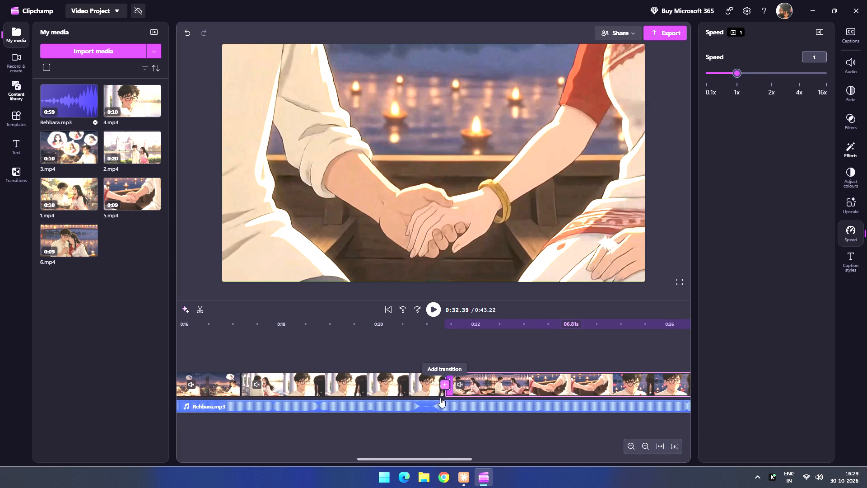
# Play from the middle of the fourth clip through the end of the fifth to review the transition and pacing.
pyautogui.click(335, 347)
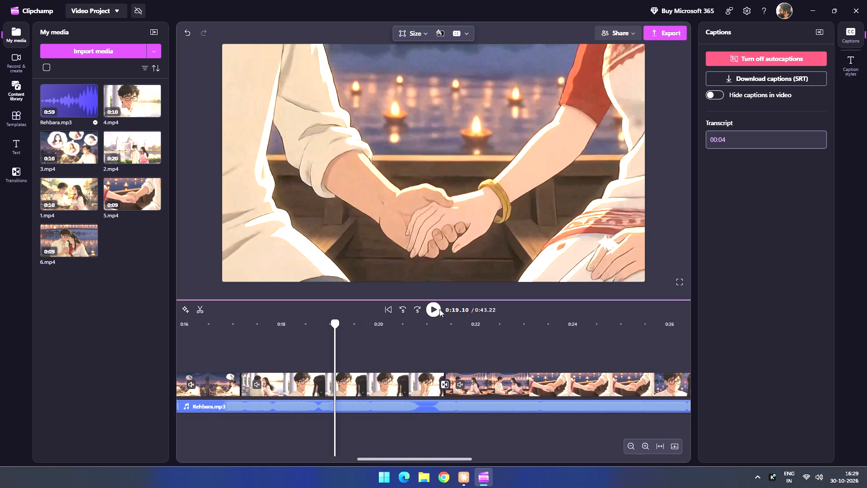
pyautogui.click(439, 316)
pyautogui.click(429, 312)
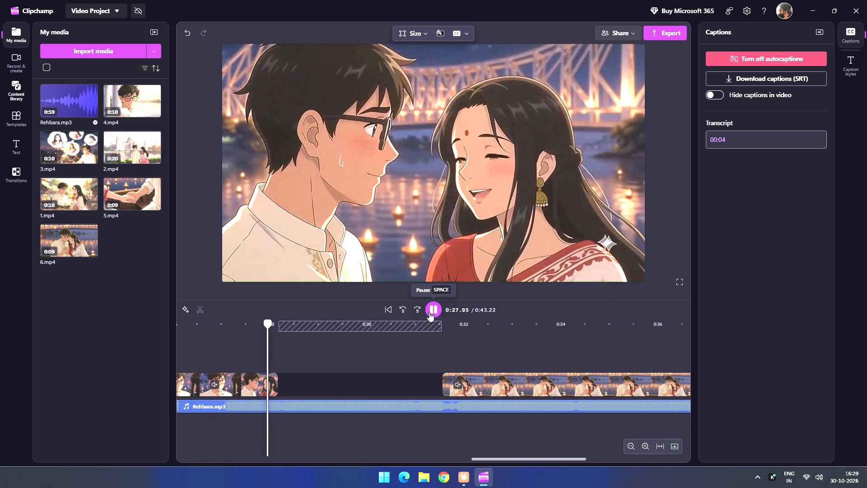
pyautogui.click(429, 312)
# Move the sixth clip up against the end of the fifth clip and add a transition between them.
pyautogui.click(497, 386)
pyautogui.moveTo(529, 383); pyautogui.dragTo(381, 380)
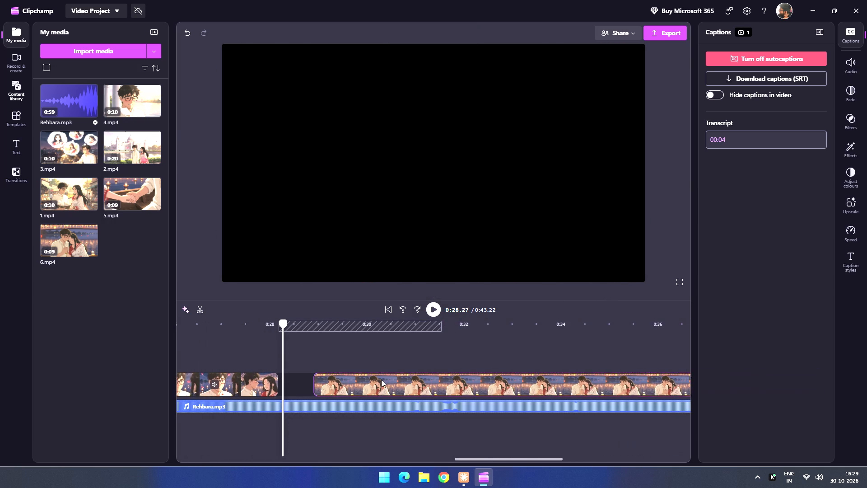
pyautogui.moveTo(381, 380); pyautogui.dragTo(360, 380)
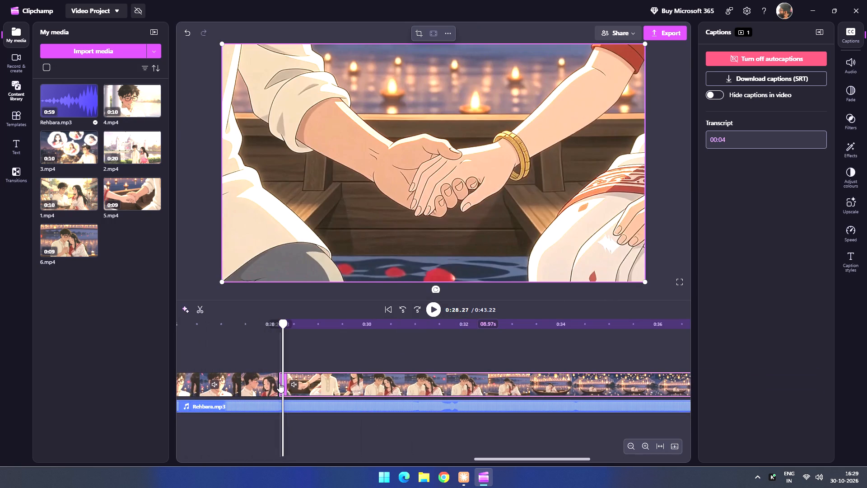
pyautogui.click(279, 383)
# Play from within the fifth clip through most of the sixth to review the transition and pacing.
pyautogui.moveTo(490, 455); pyautogui.dragTo(459, 437)
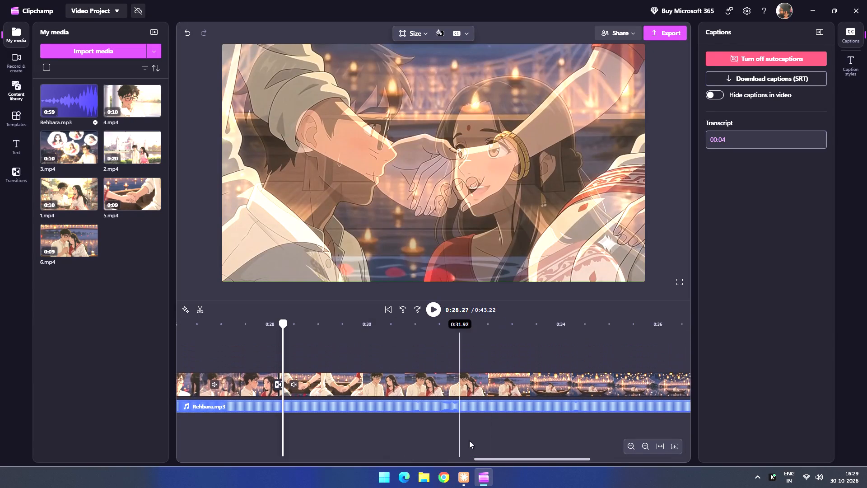
pyautogui.moveTo(494, 458); pyautogui.dragTo(429, 465)
pyautogui.click(371, 352)
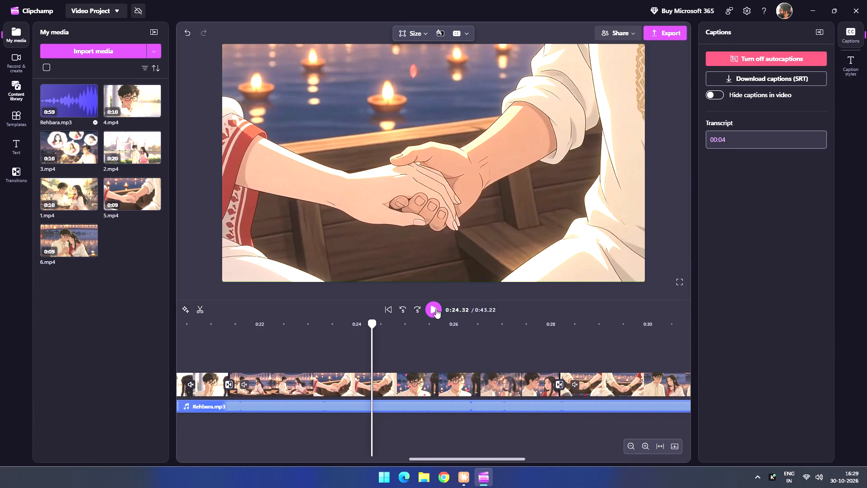
pyautogui.click(436, 307)
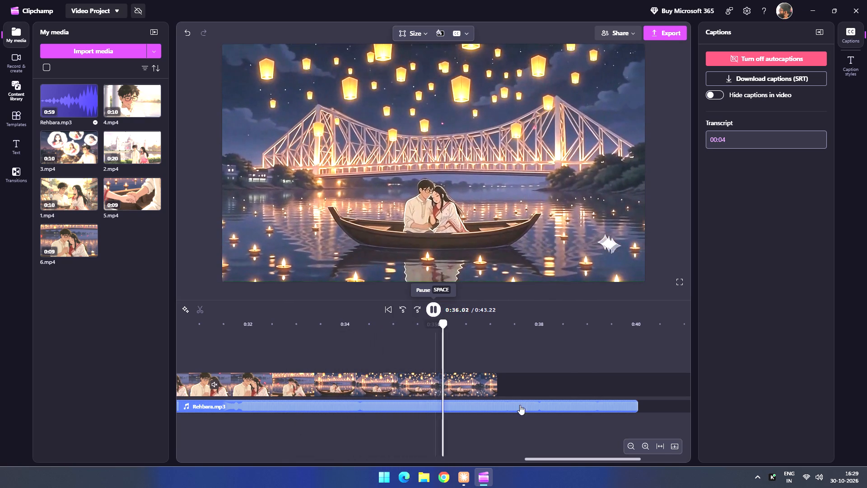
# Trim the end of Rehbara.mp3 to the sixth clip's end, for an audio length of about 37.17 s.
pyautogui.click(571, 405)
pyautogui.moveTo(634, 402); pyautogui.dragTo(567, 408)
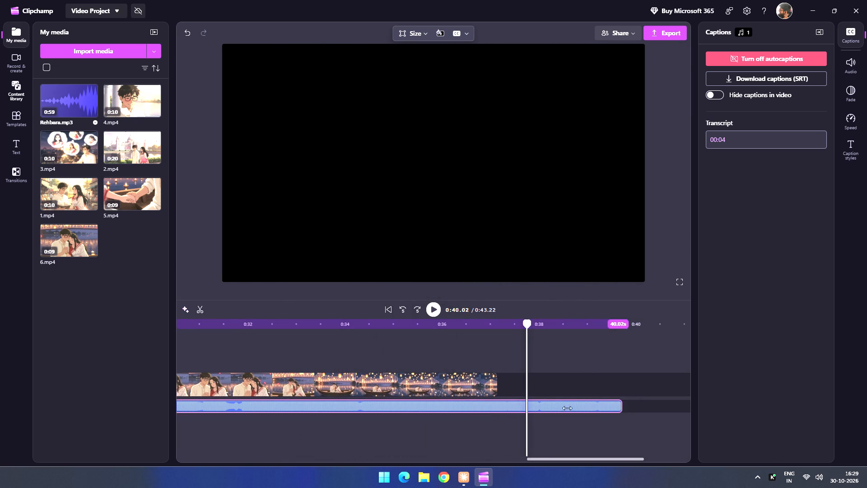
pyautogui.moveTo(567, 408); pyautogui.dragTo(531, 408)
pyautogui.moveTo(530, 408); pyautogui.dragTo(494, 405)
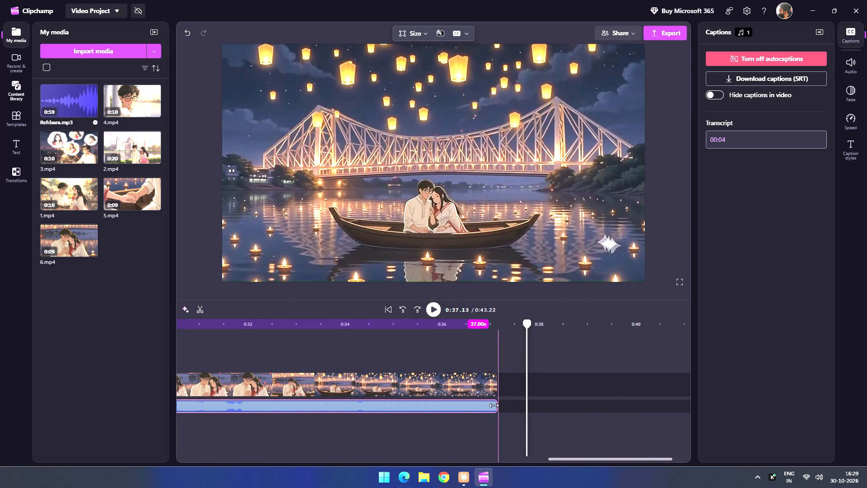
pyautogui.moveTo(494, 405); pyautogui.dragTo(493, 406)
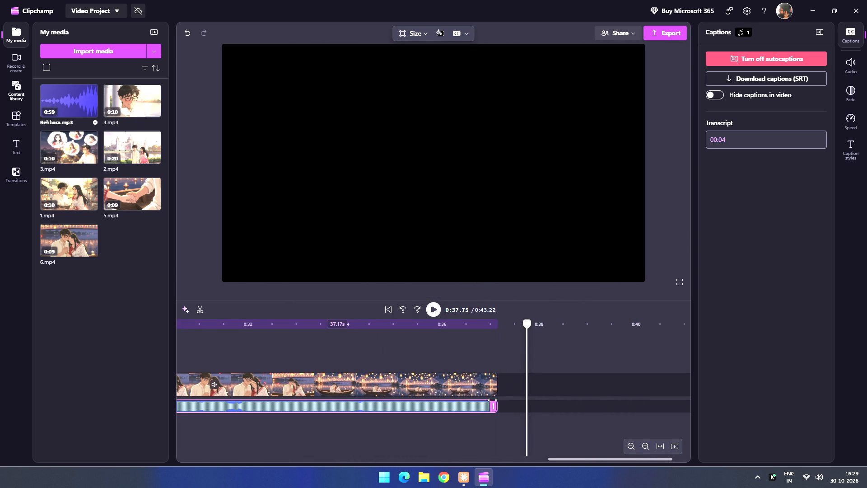
# Set the playback speed of the sixth video clip, the final boat scene, to 1.5x.
pyautogui.moveTo(528, 324); pyautogui.dragTo(396, 332)
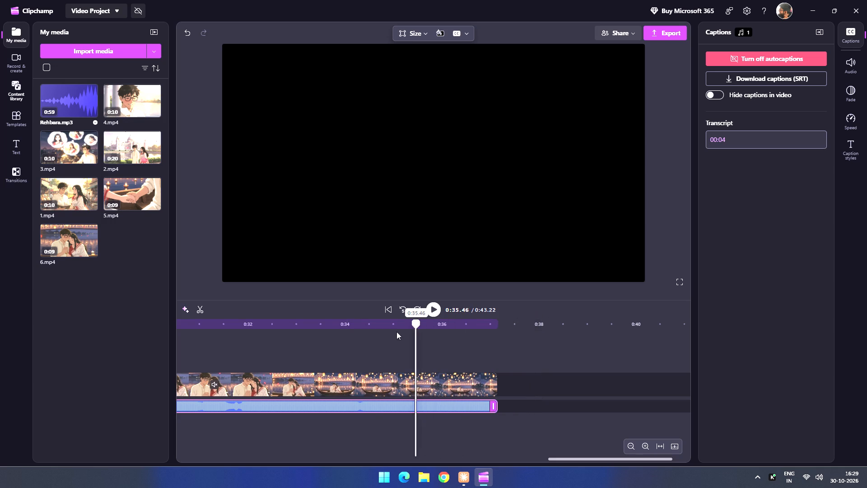
pyautogui.moveTo(396, 332); pyautogui.dragTo(373, 332)
pyautogui.click(402, 394)
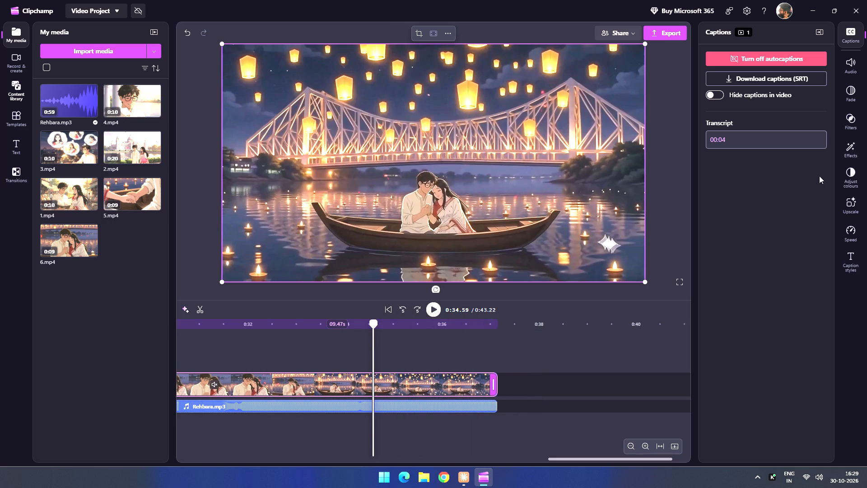
pyautogui.click(856, 232)
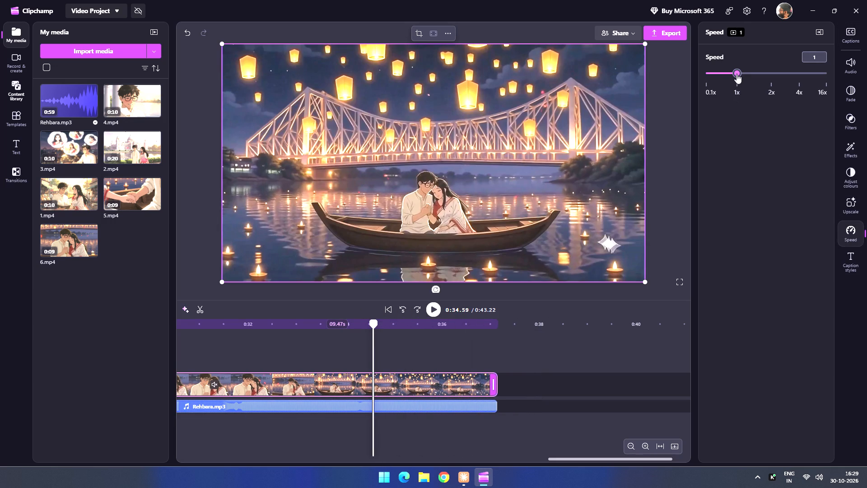
pyautogui.moveTo(736, 74); pyautogui.dragTo(753, 76)
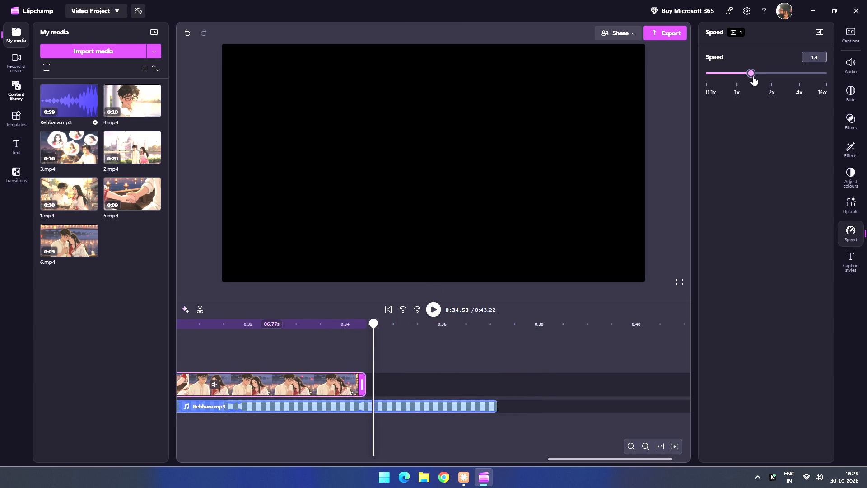
pyautogui.moveTo(753, 76); pyautogui.dragTo(755, 76)
# Trim the end of Rehbara.mp3 to the sixth clip's end, for an audio length of about 34.01 s.
pyautogui.click(448, 414)
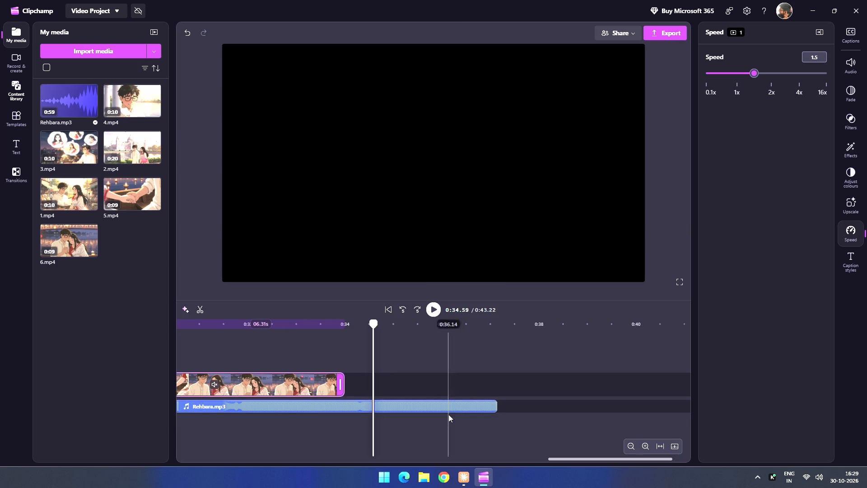
pyautogui.click(449, 408)
pyautogui.click(472, 407)
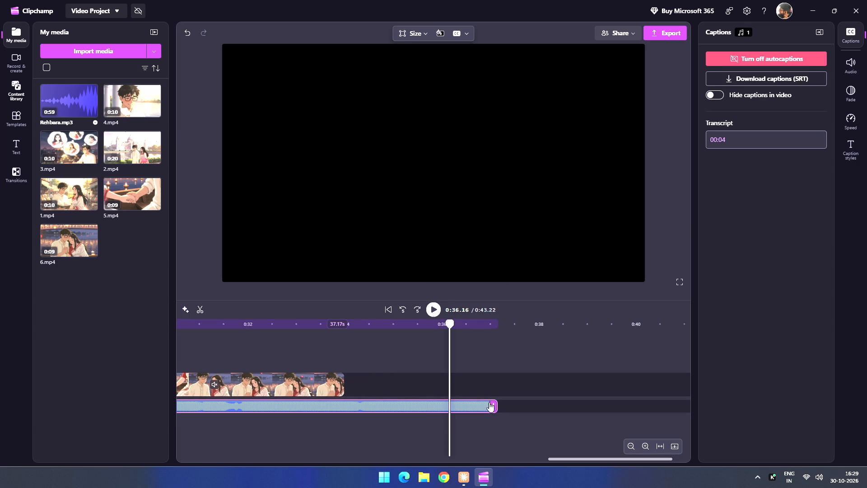
pyautogui.moveTo(492, 404); pyautogui.dragTo(424, 404)
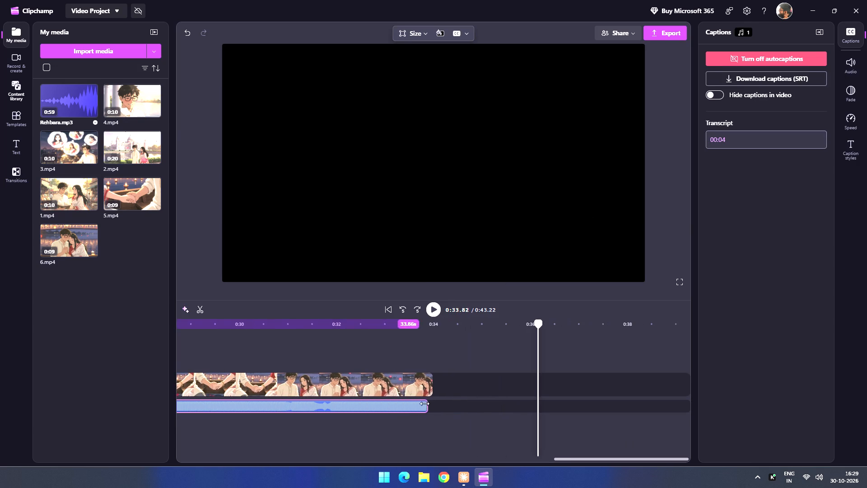
pyautogui.moveTo(424, 404); pyautogui.dragTo(429, 404)
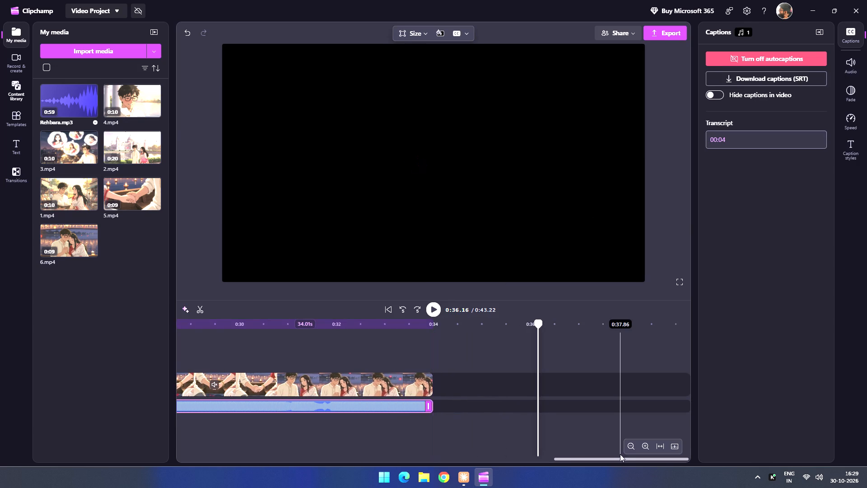
# Play from within the fifth clip to the end of the video to check the final pacing against the music.
pyautogui.moveTo(619, 459); pyautogui.dragTo(527, 466)
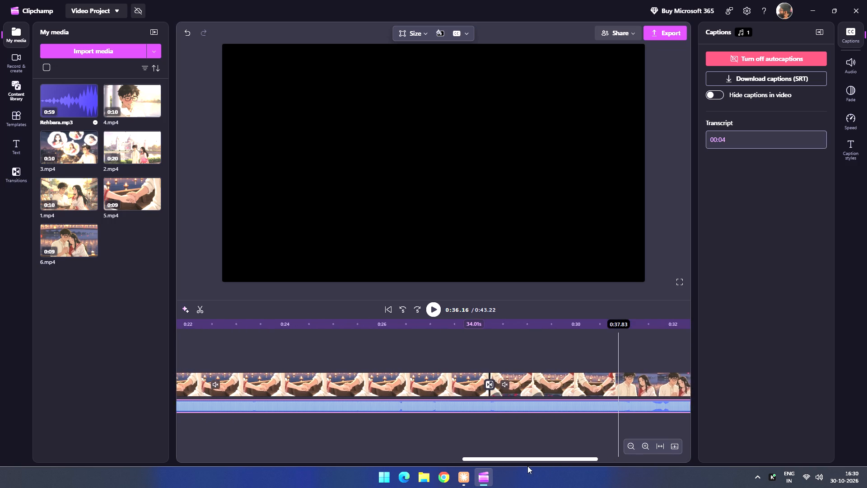
pyautogui.moveTo(527, 466); pyautogui.dragTo(526, 466)
pyautogui.click(256, 348)
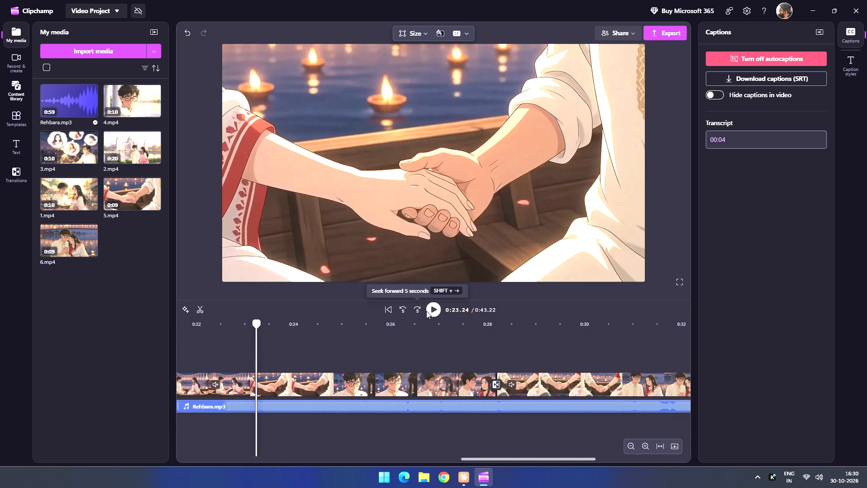
pyautogui.click(430, 311)
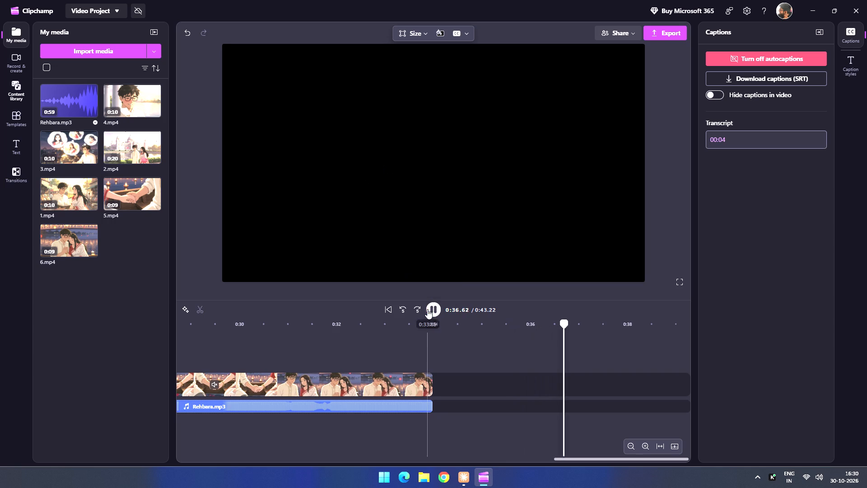
# Stop playback and increase the sixth video clip's playback speed to slightly below 2x, so the clip ends at about 33 s.
pyautogui.click(427, 309)
pyautogui.click(402, 394)
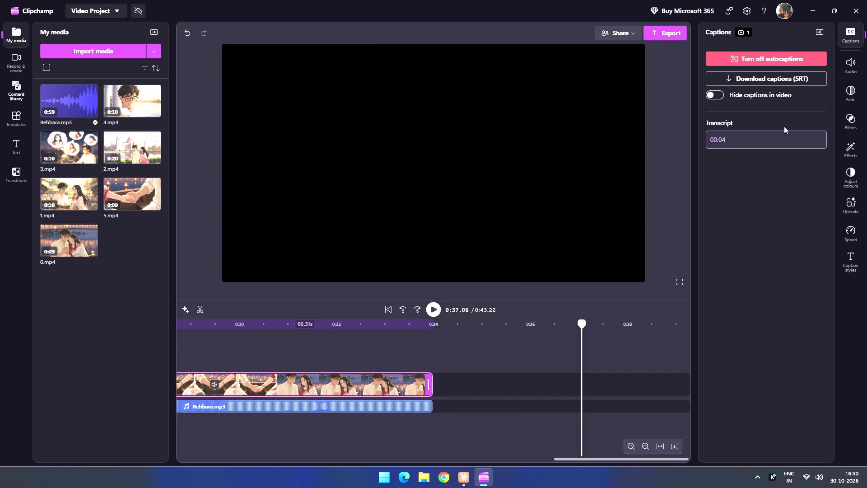
pyautogui.click(856, 209)
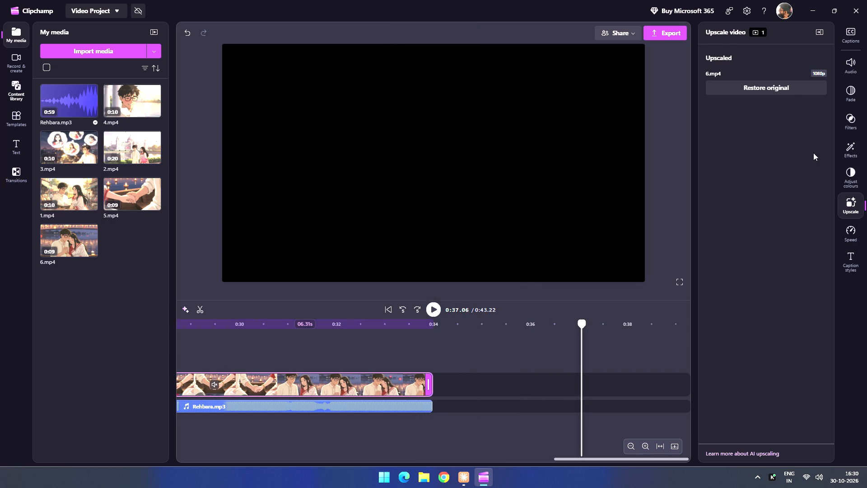
pyautogui.click(850, 239)
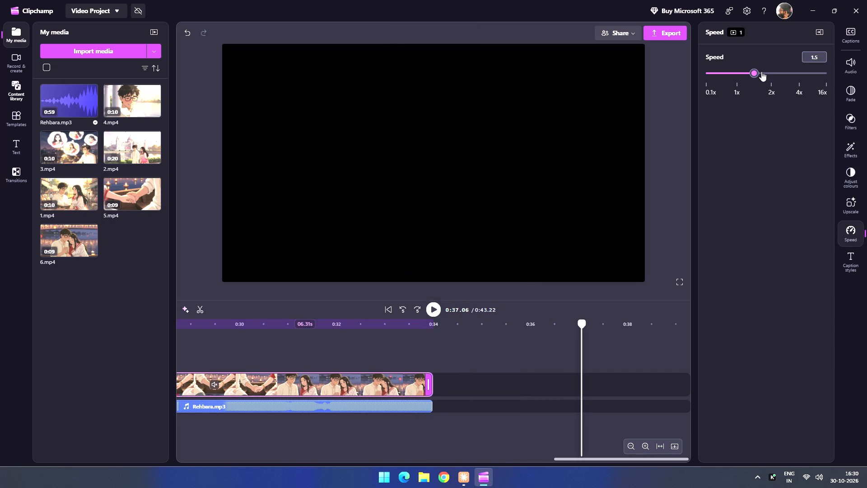
pyautogui.moveTo(756, 70); pyautogui.dragTo(764, 72)
# Trim the end of Rehbara.mp3 to the sixth clip's end, for an audio length of about 33.00 s.
pyautogui.click(419, 405)
pyautogui.click(429, 407)
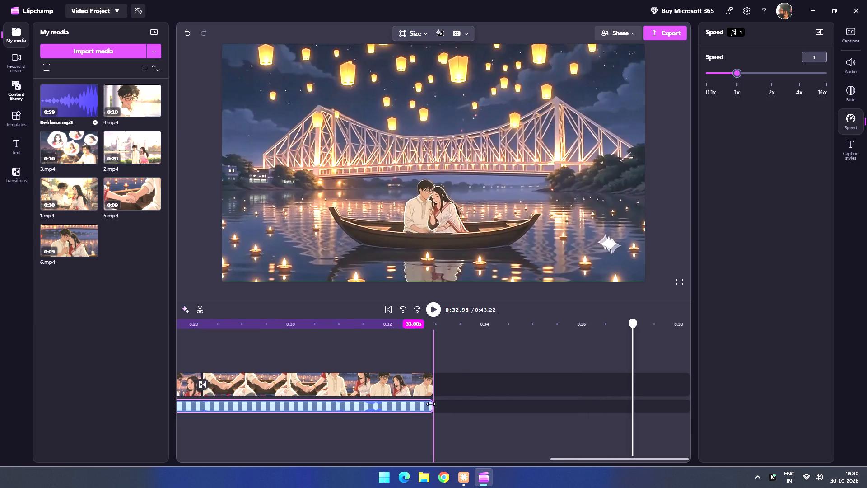
# Play the video from the very beginning to review the clips, transitions and pacing against the music.
pyautogui.moveTo(581, 459); pyautogui.dragTo(258, 452)
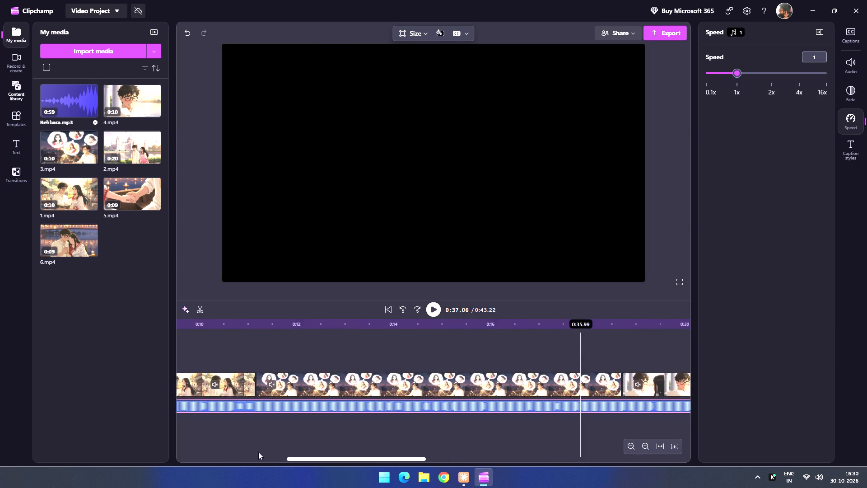
pyautogui.moveTo(258, 452); pyautogui.dragTo(160, 446)
pyautogui.click(188, 353)
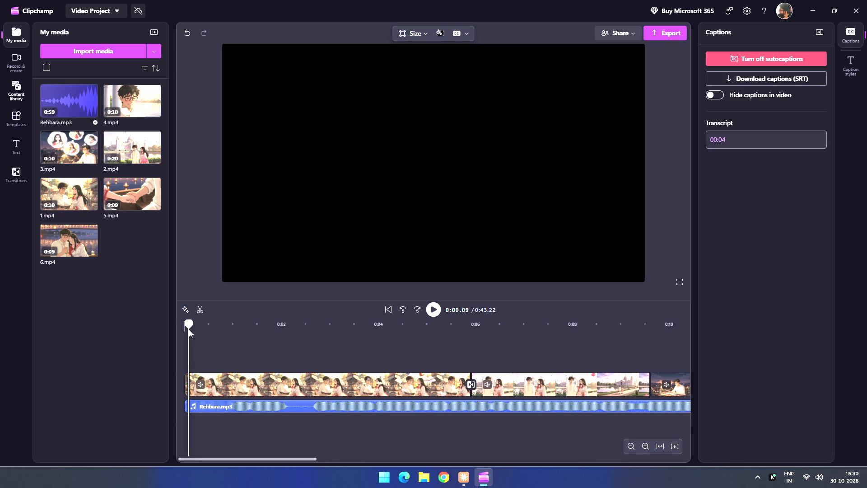
pyautogui.moveTo(189, 322); pyautogui.dragTo(161, 319)
pyautogui.click(439, 302)
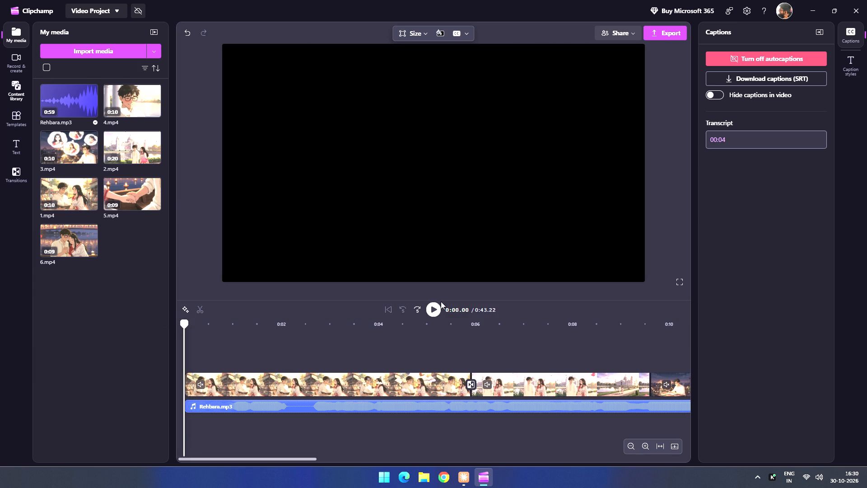
pyautogui.click(437, 307)
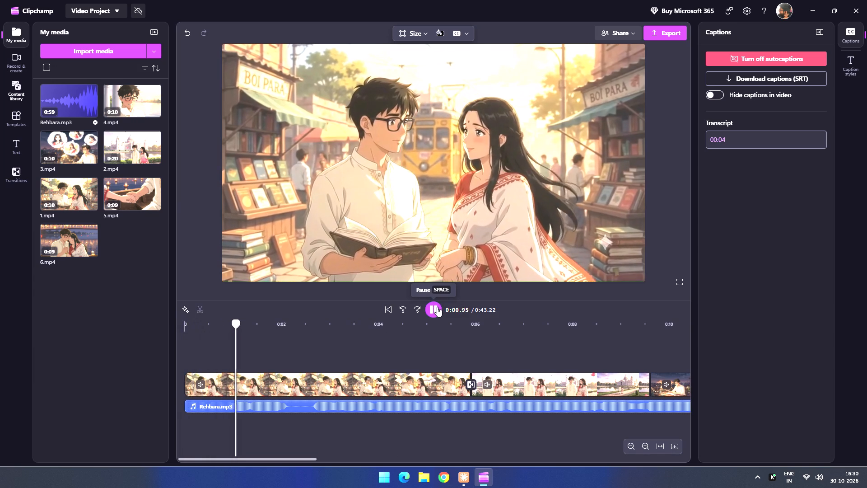
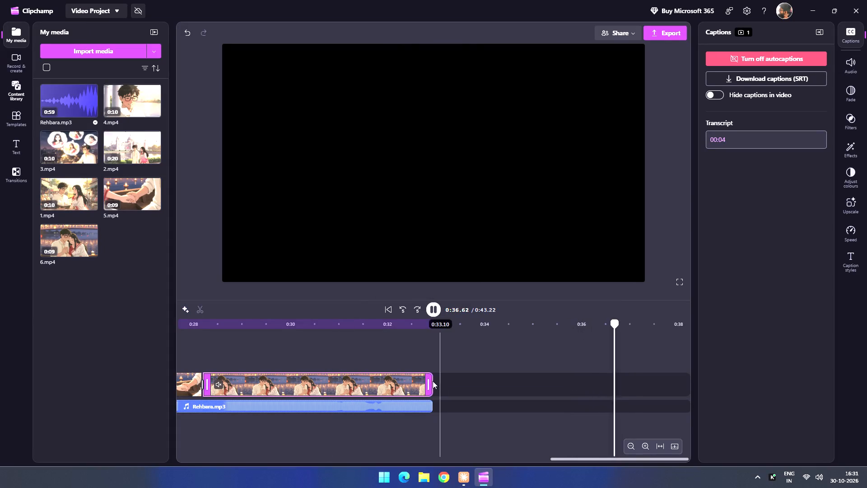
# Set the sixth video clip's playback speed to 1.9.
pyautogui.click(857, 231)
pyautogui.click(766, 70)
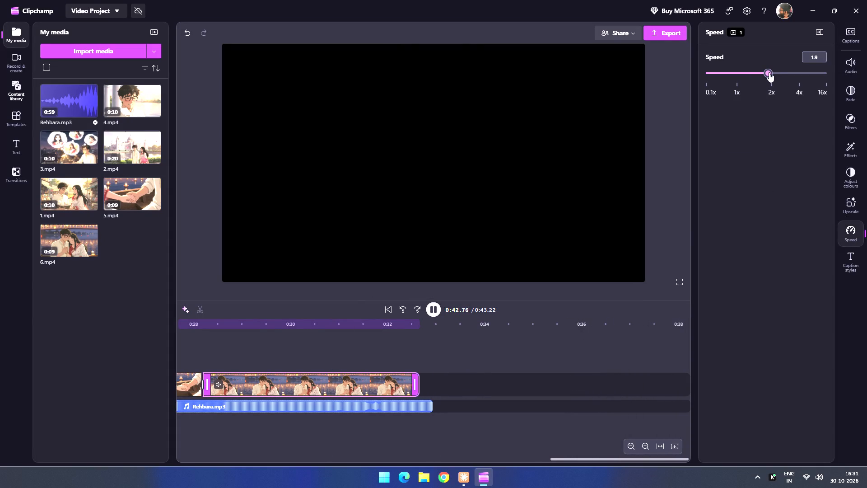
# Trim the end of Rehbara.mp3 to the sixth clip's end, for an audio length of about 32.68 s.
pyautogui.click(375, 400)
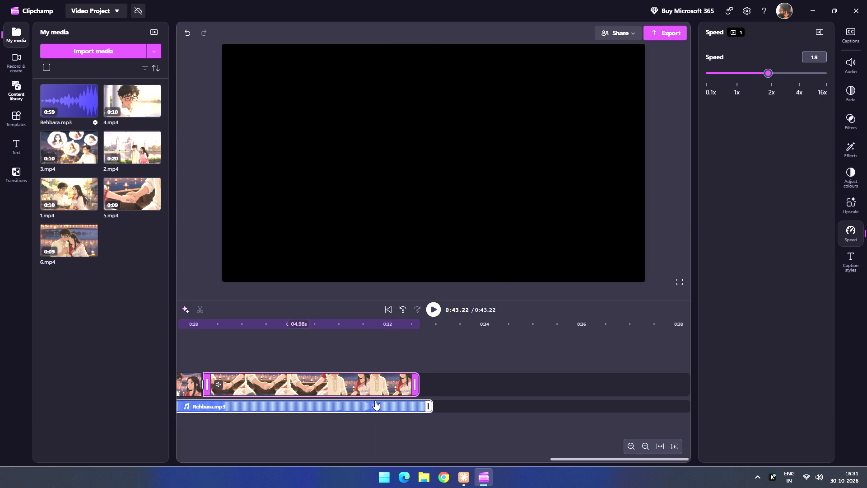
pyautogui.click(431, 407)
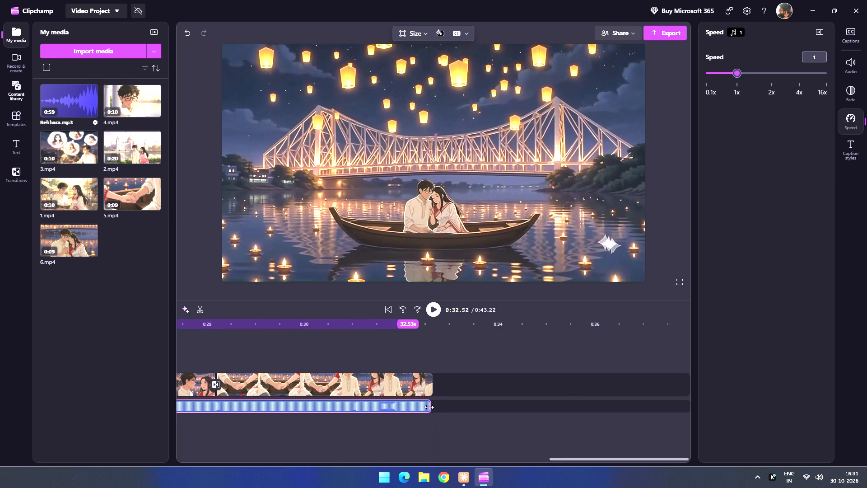
# Check the fifth video clip's speed setting, then play from about 21 s through the end of the video to review the pacing.
pyautogui.moveTo(554, 458); pyautogui.dragTo(485, 468)
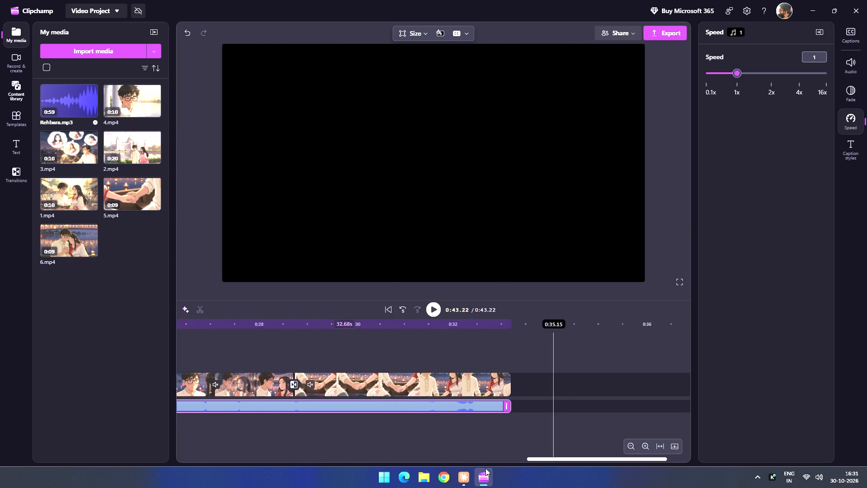
pyautogui.moveTo(485, 468); pyautogui.dragTo(463, 467)
pyautogui.click(451, 386)
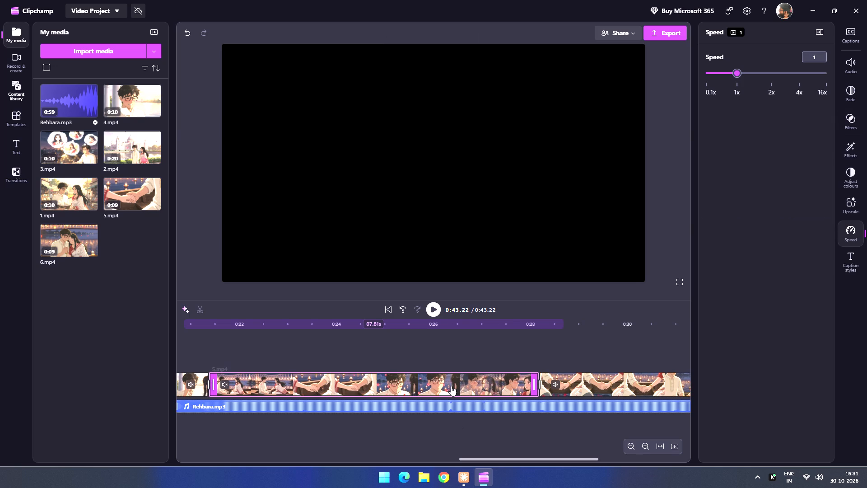
pyautogui.click(737, 71)
pyautogui.click(198, 355)
pyautogui.click(434, 310)
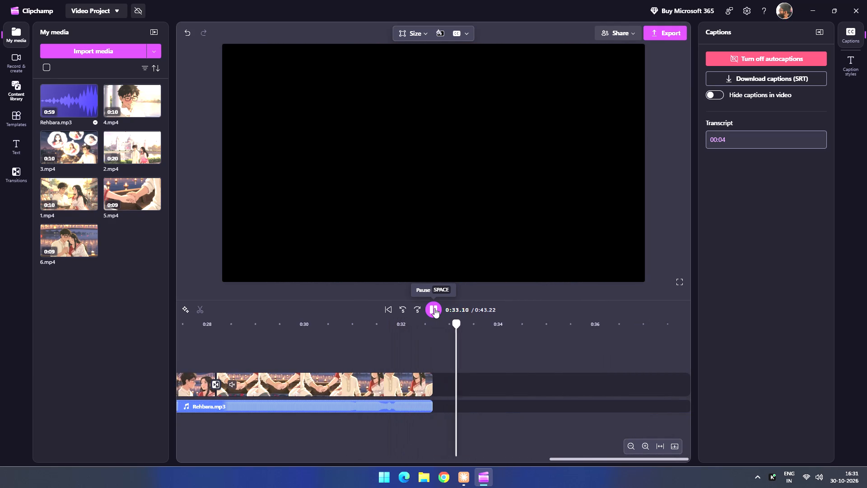
# Set the sixth video clip's playback speed to 2.25, so the clip ends at about 31.9 s.
pyautogui.click(360, 394)
pyautogui.click(853, 236)
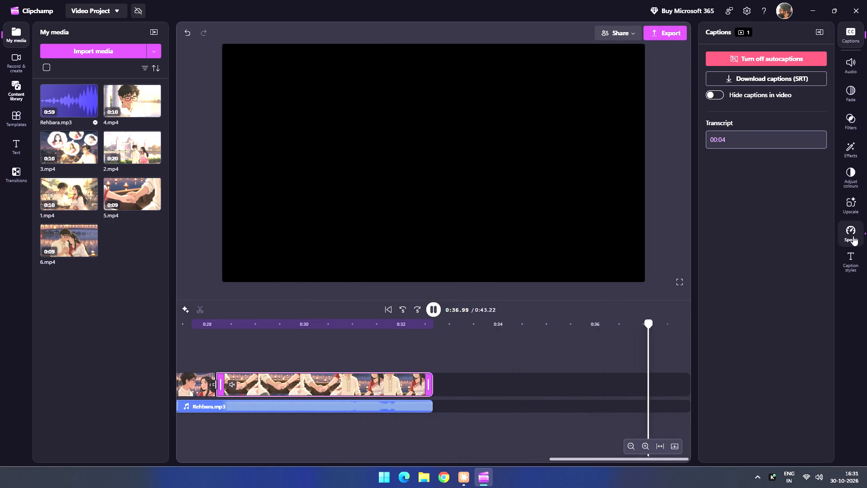
pyautogui.moveTo(768, 74); pyautogui.dragTo(772, 74)
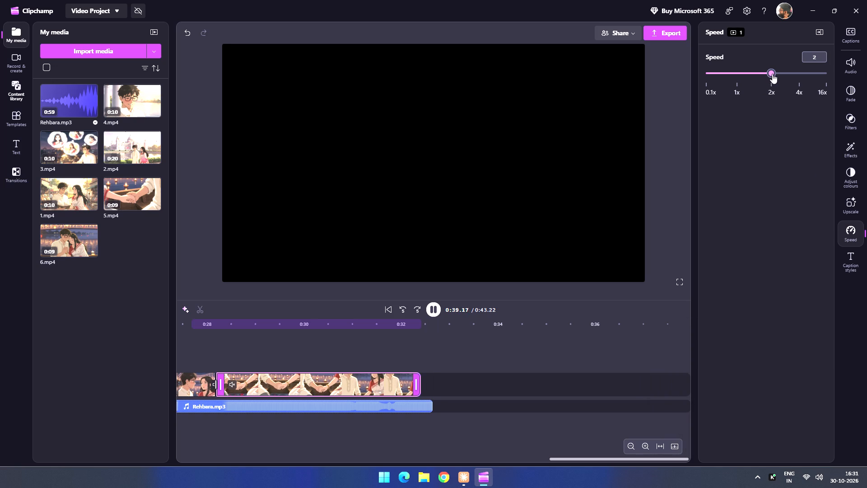
pyautogui.moveTo(772, 74); pyautogui.dragTo(773, 74)
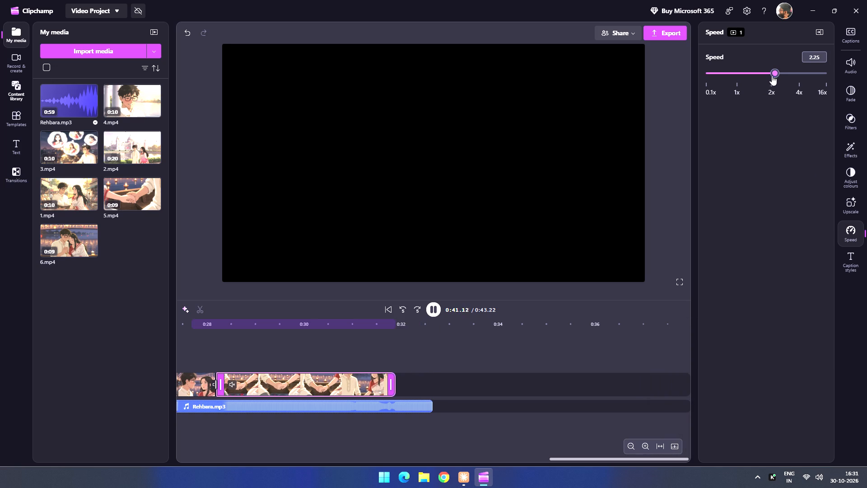
# Trim the end of Rehbara.mp3 to the sixth clip's end, for an audio length of 31.90 s.
pyautogui.click(416, 405)
pyautogui.click(428, 404)
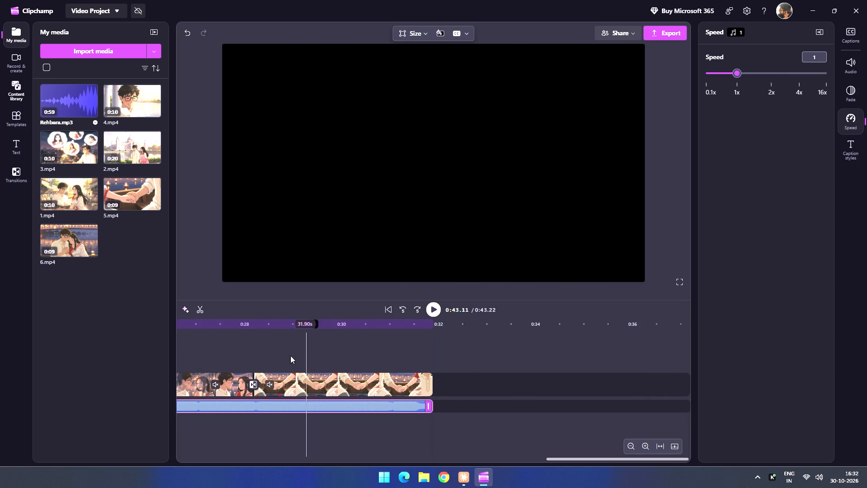
# Play from about 28.5 s past the sixth clip's end to check the ending, stop, and return the playhead to the start.
pyautogui.click(271, 358)
pyautogui.click(433, 310)
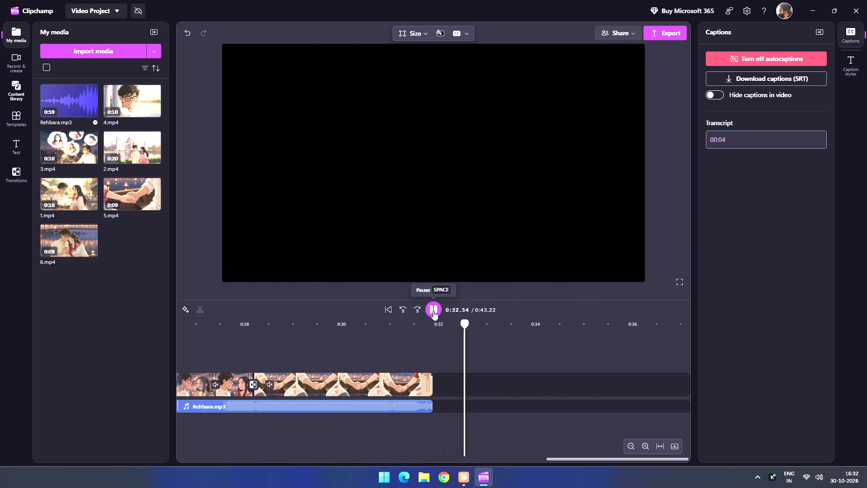
pyautogui.click(433, 310)
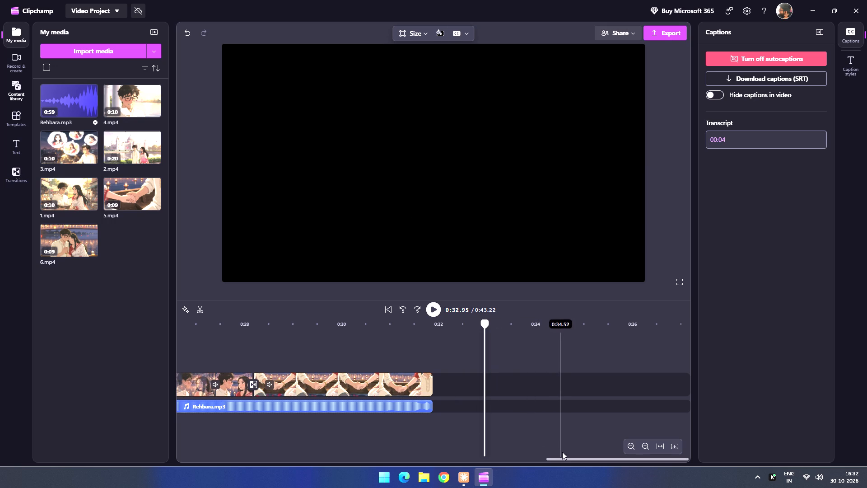
pyautogui.moveTo(564, 458); pyautogui.dragTo(131, 440)
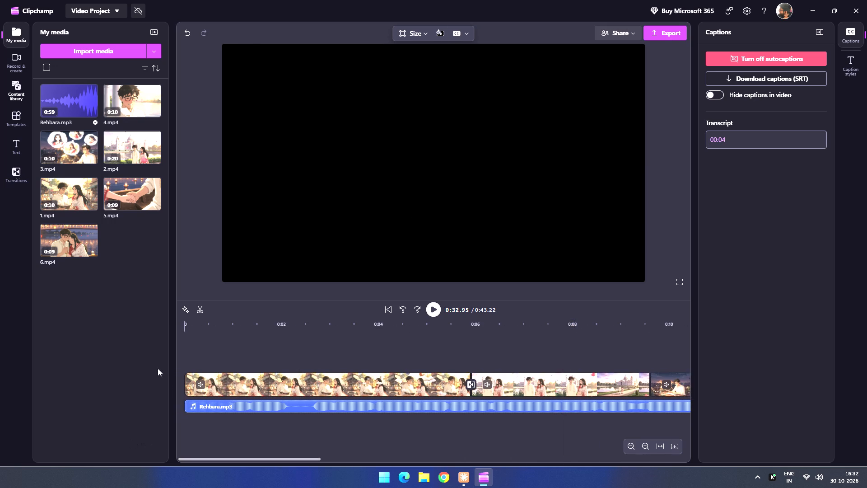
pyautogui.click(191, 350)
pyautogui.moveTo(191, 325); pyautogui.dragTo(170, 324)
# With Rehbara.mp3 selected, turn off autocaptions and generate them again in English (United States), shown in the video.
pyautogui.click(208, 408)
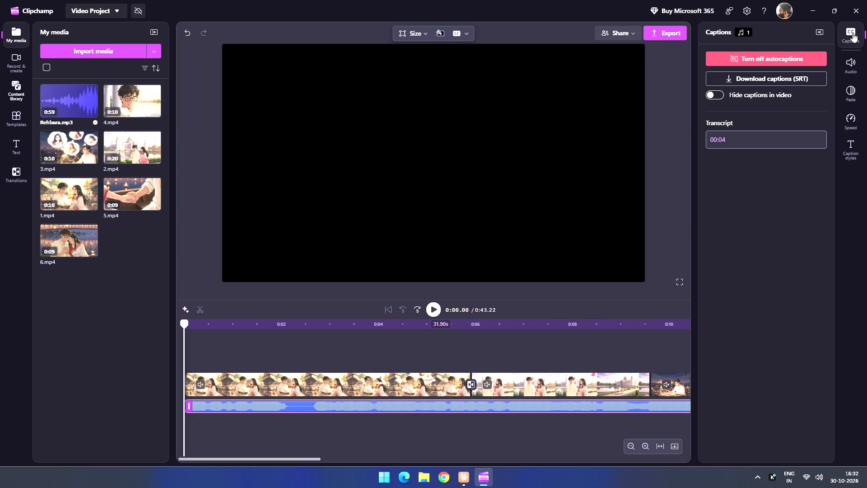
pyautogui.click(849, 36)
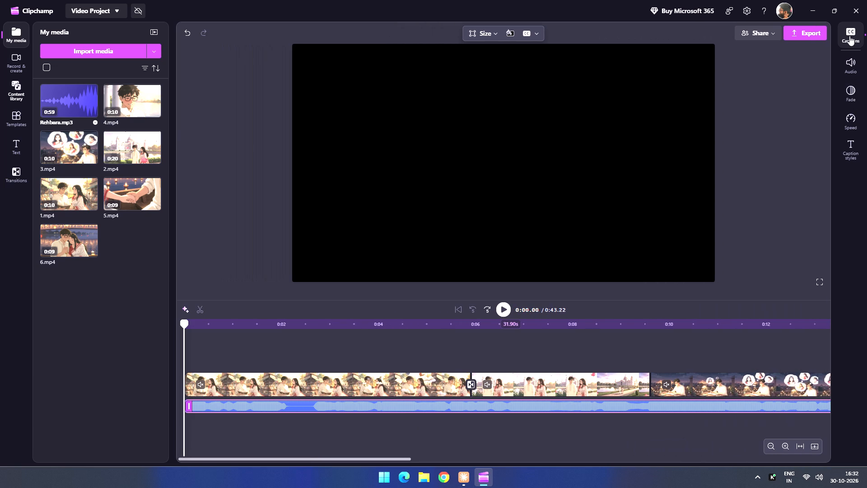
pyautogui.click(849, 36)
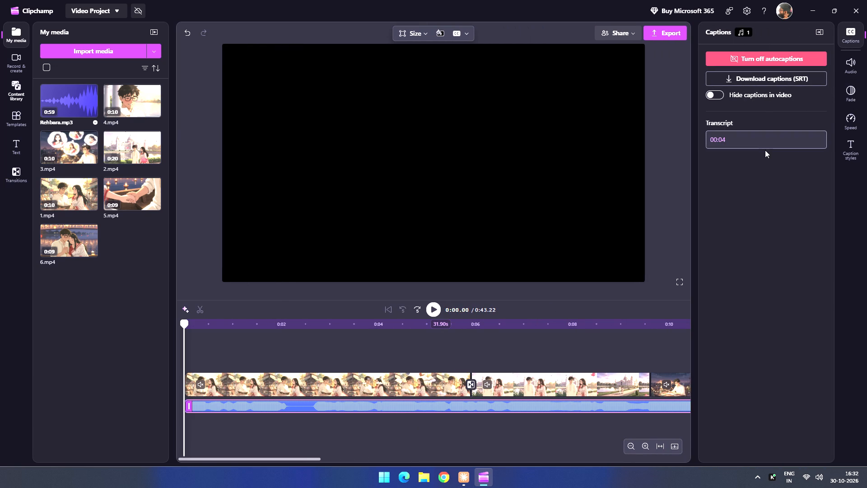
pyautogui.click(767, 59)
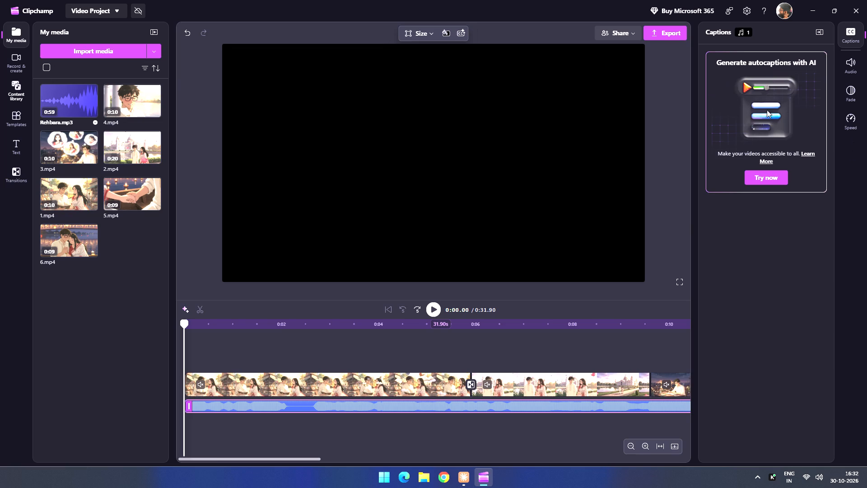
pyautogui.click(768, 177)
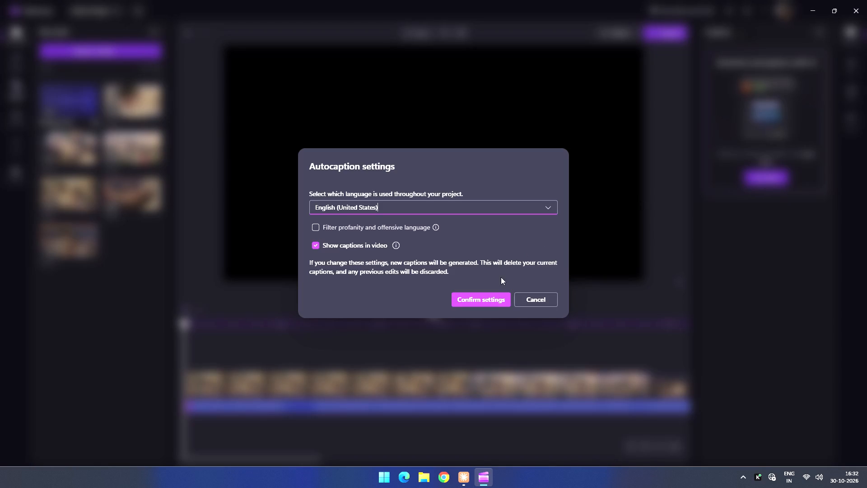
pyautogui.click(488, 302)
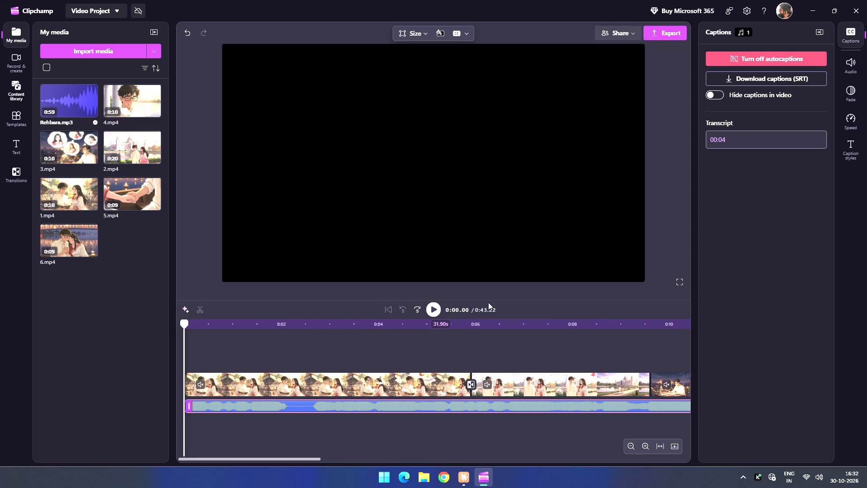
# Turn off autocaptions once more and regenerate them in English (United States), shown in the video.
pyautogui.click(752, 57)
pyautogui.click(756, 185)
pyautogui.click(752, 174)
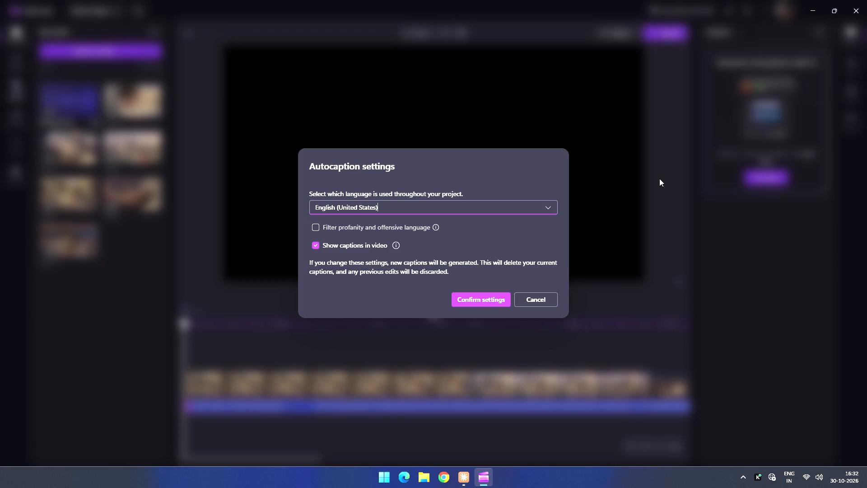
pyautogui.click(491, 298)
# Jump to the transcript's 00:04 entry and play a few seconds from there to check the captions, then stop.
pyautogui.click(745, 135)
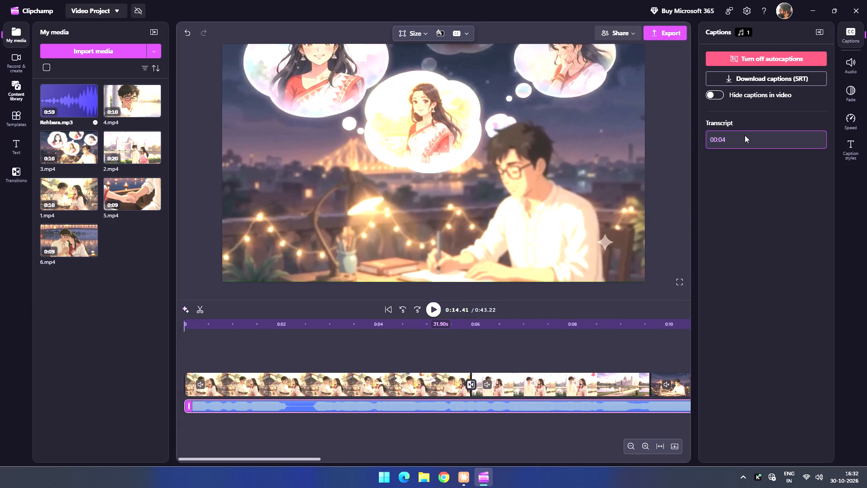
pyautogui.click(433, 306)
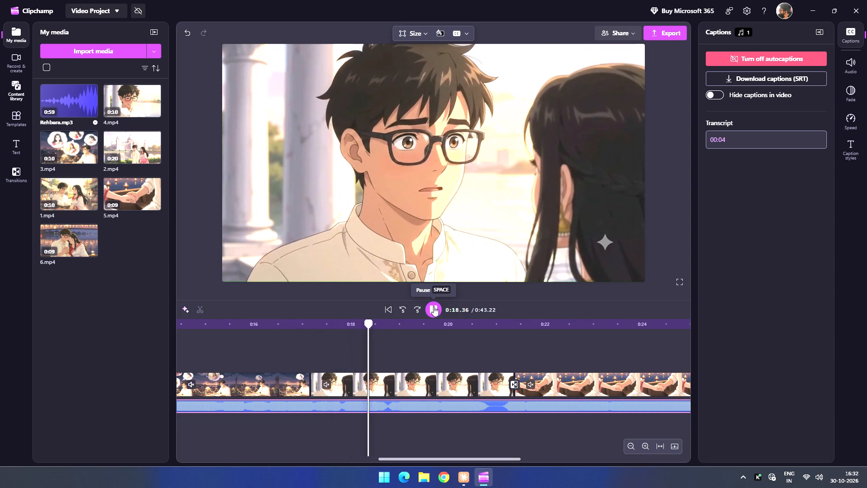
pyautogui.click(433, 306)
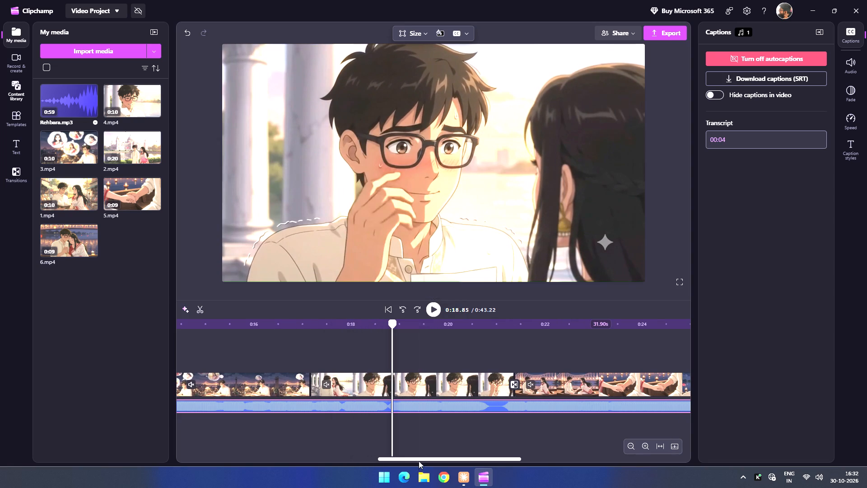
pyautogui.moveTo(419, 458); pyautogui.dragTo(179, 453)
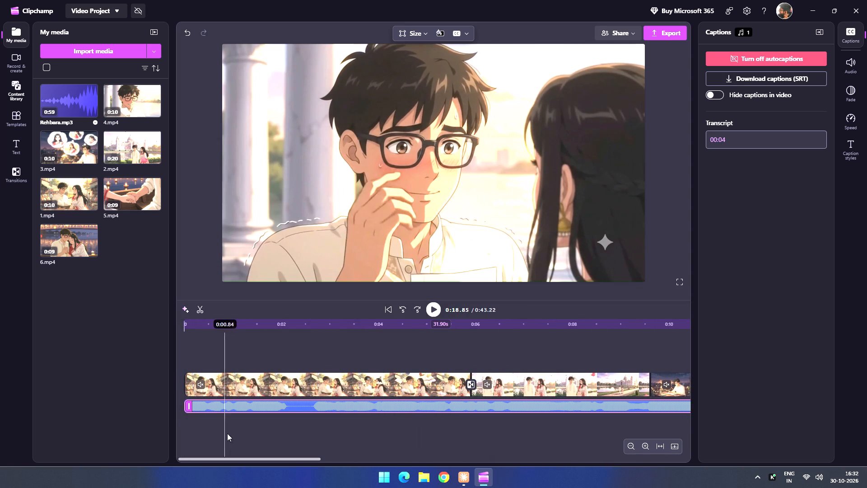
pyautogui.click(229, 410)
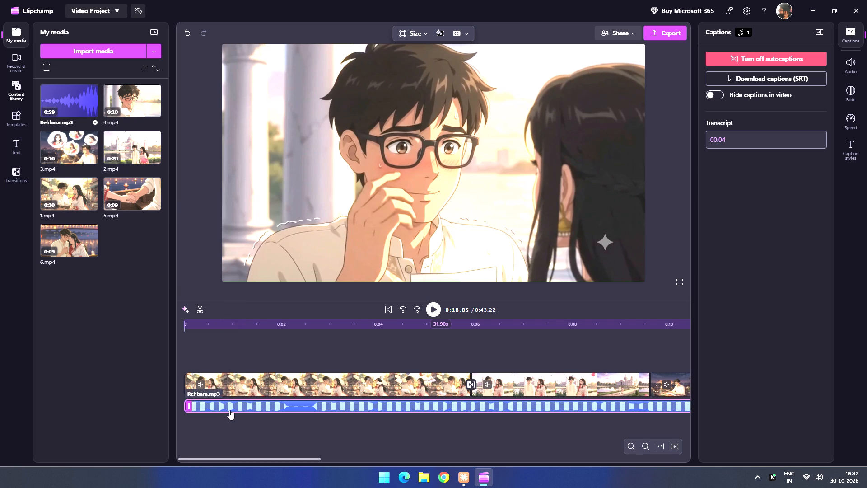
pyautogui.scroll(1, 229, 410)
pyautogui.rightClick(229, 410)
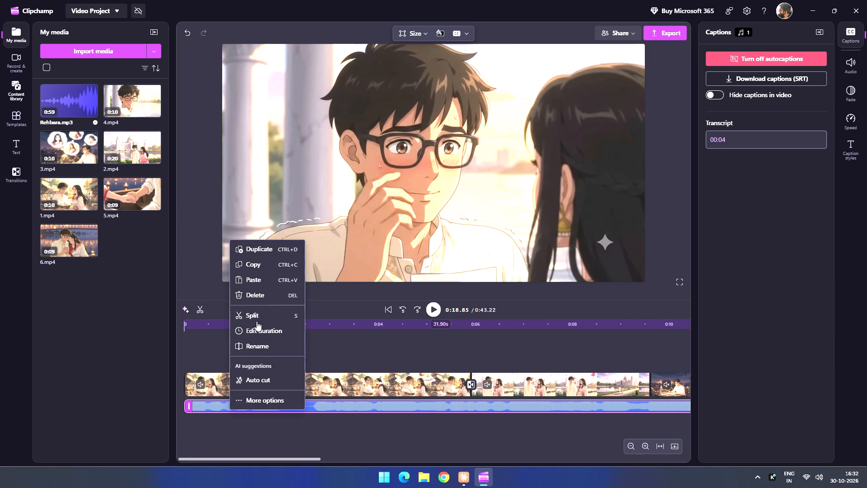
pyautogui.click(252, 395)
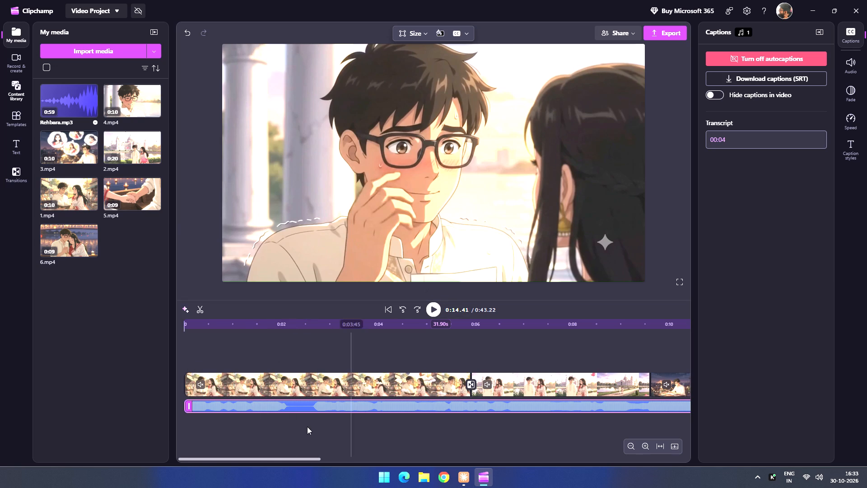
# Return the playhead to the very beginning of the timeline.
pyautogui.moveTo(233, 460); pyautogui.dragTo(211, 460)
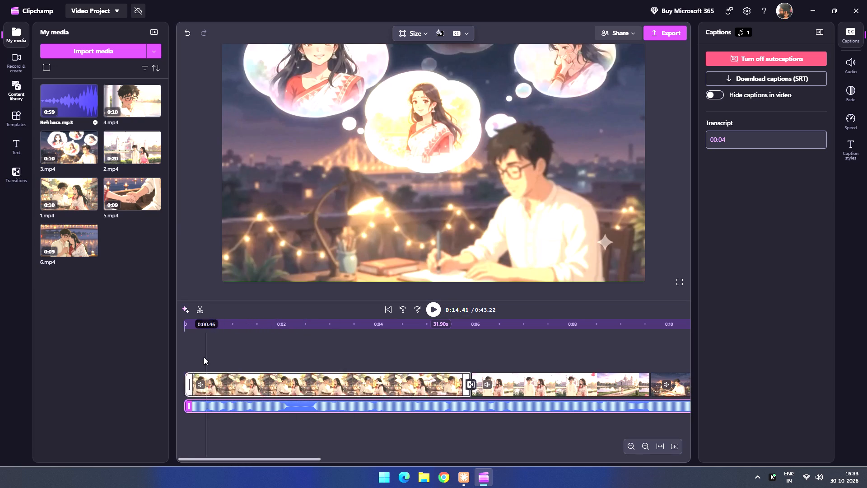
pyautogui.click(192, 341)
pyautogui.moveTo(191, 324); pyautogui.dragTo(162, 324)
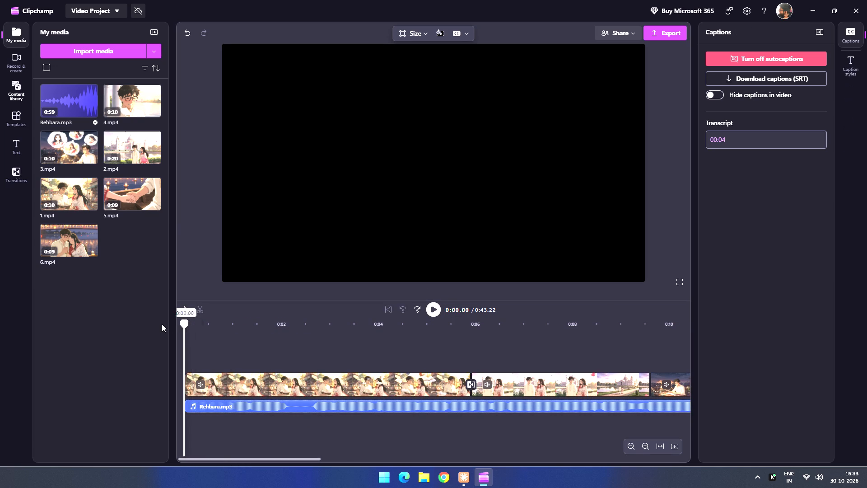
# Start the export, choose to delete all visual gaps in the video, and close the export settings without exporting.
pyautogui.click(659, 29)
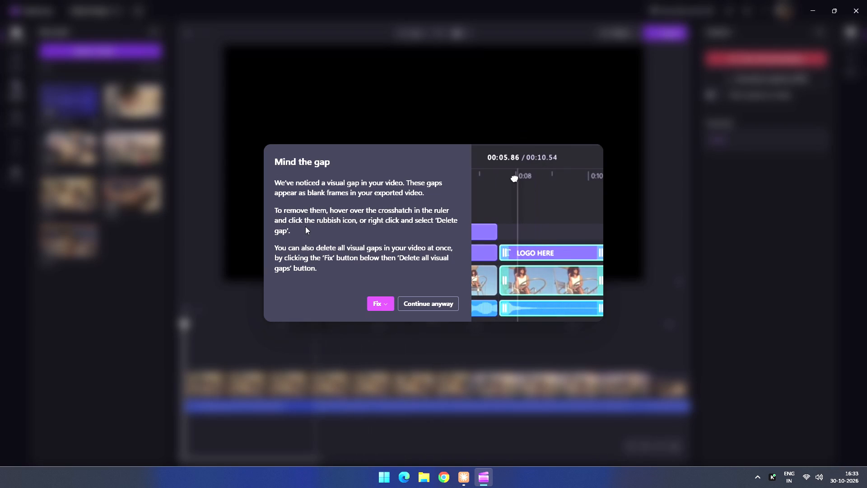
pyautogui.click(378, 303)
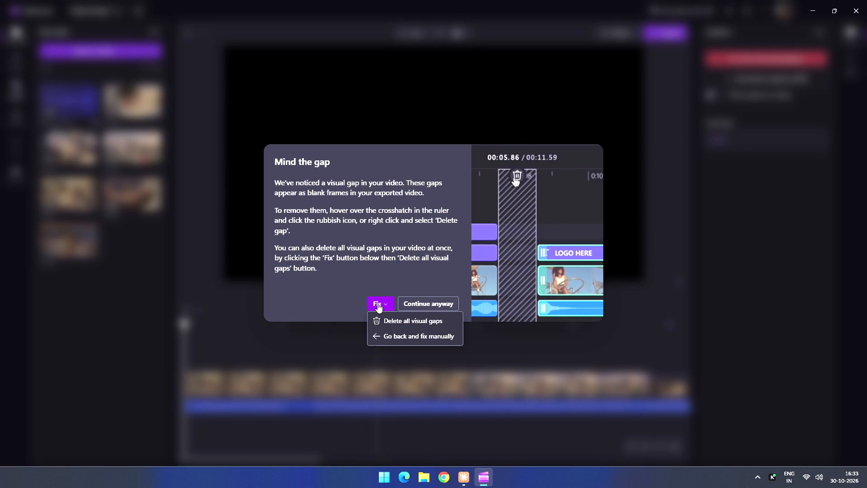
pyautogui.click(389, 326)
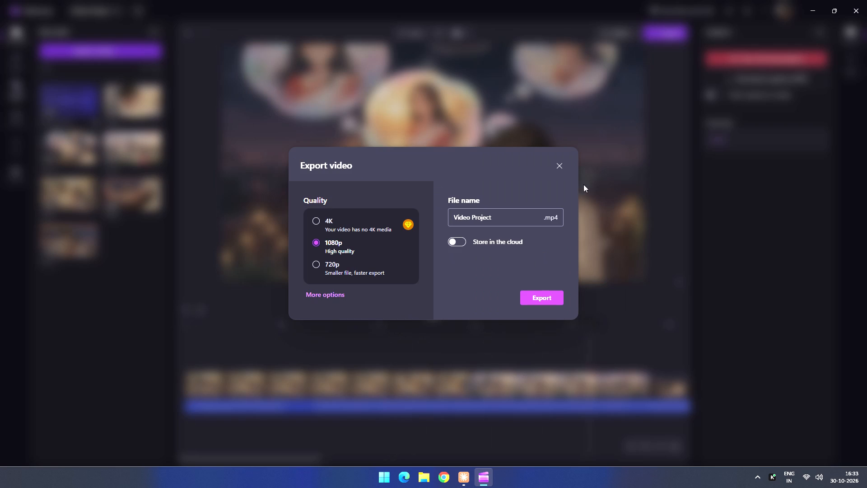
pyautogui.click(561, 157)
pyautogui.click(559, 164)
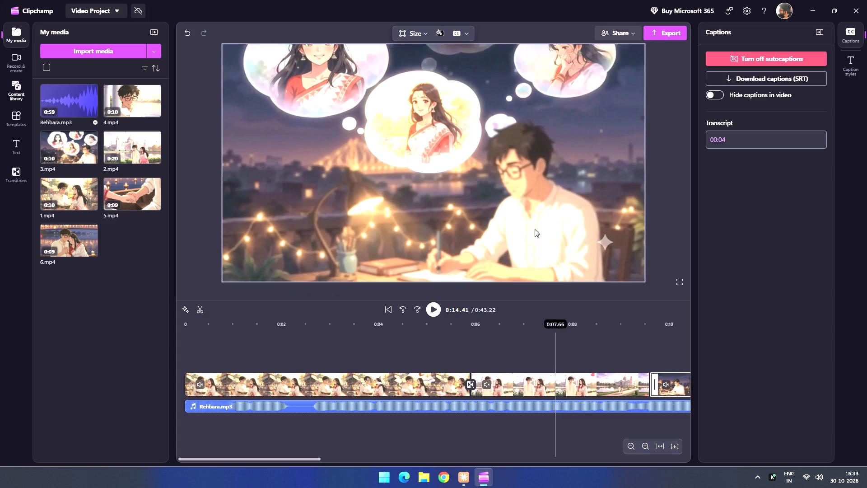
# Play the whole video from the very beginning past the end of the last clip, and stop playback.
pyautogui.click(186, 337)
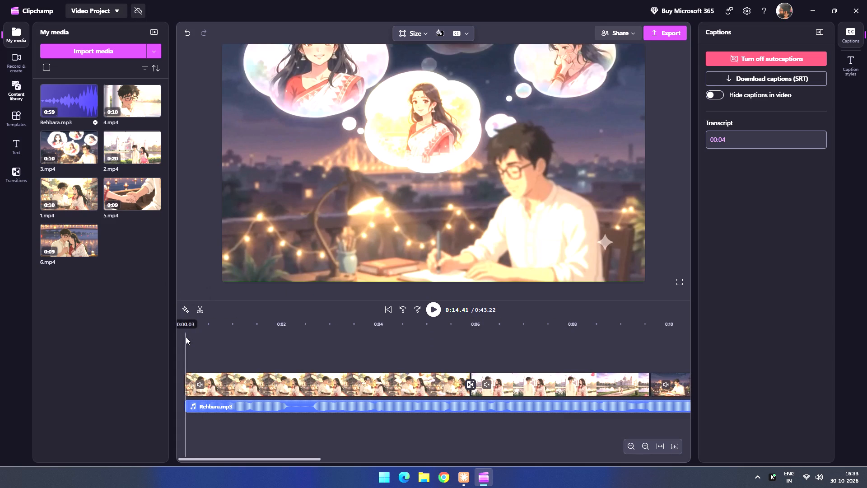
pyautogui.moveTo(186, 321); pyautogui.dragTo(174, 319)
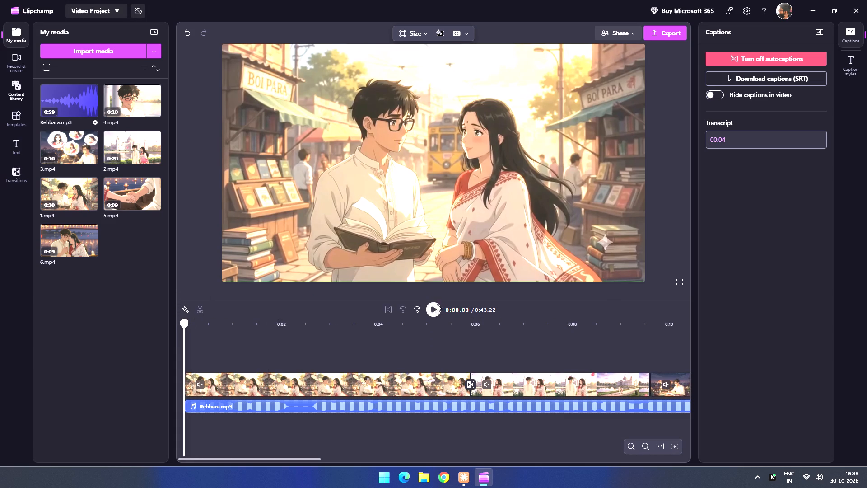
pyautogui.click(434, 309)
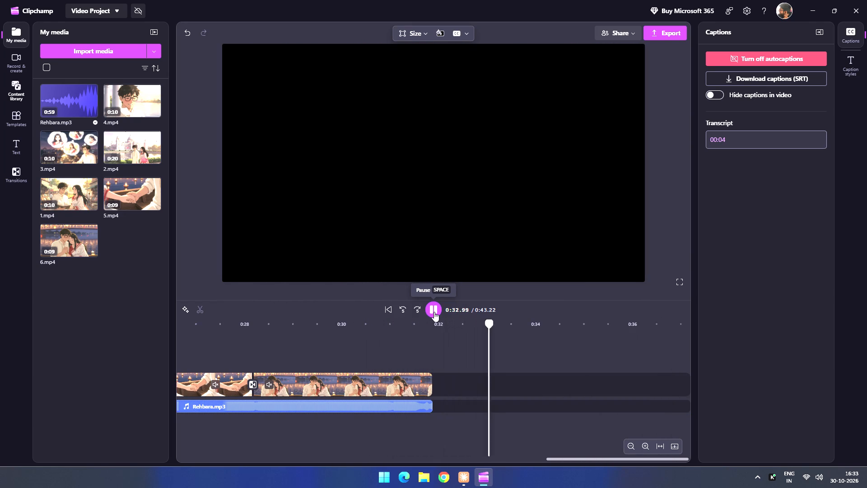
pyautogui.click(434, 312)
# Delete the transition between the first two clips, 1.mp4 and 2.mp4.
pyautogui.moveTo(590, 460); pyautogui.dragTo(261, 464)
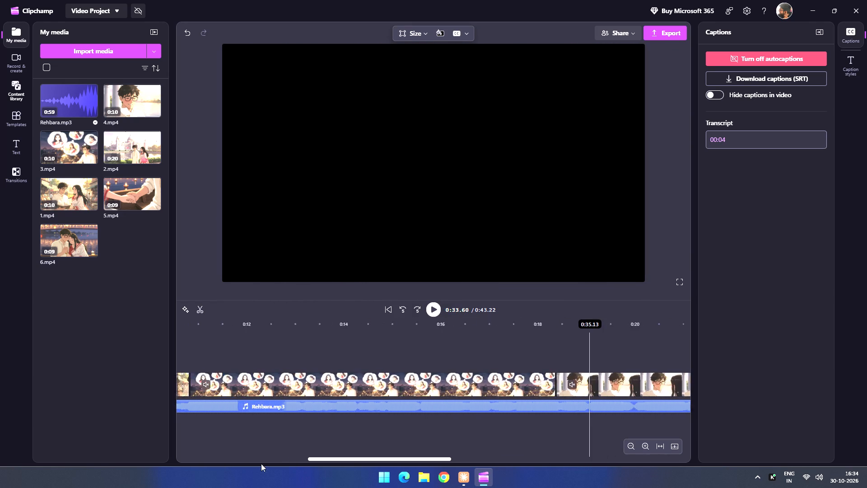
pyautogui.moveTo(261, 464); pyautogui.dragTo(290, 467)
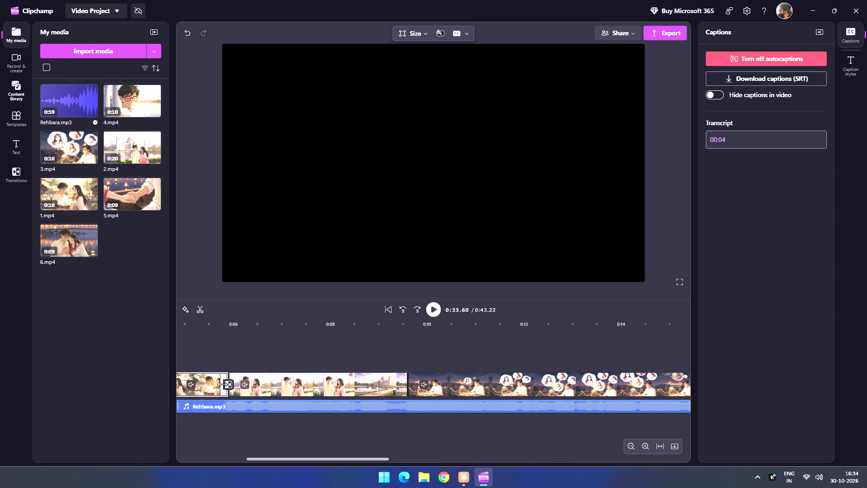
pyautogui.click(227, 385)
pyautogui.click(227, 385)
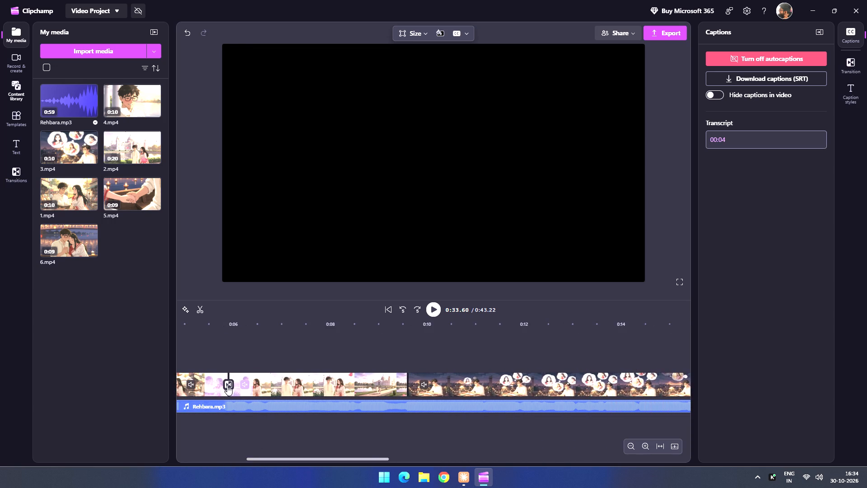
pyautogui.doubleClick(227, 385)
pyautogui.rightClick(227, 385)
pyautogui.click(238, 396)
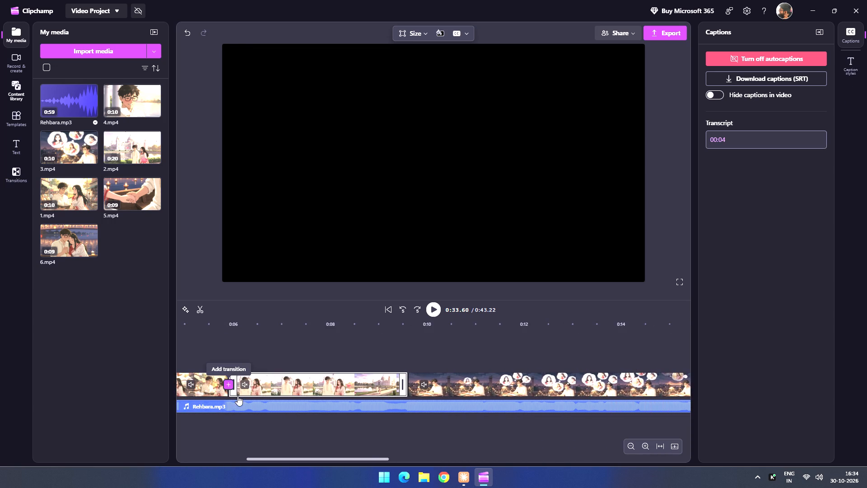
# Play the video from about 0:05, just before the cut between the first two clips.
pyautogui.click(203, 350)
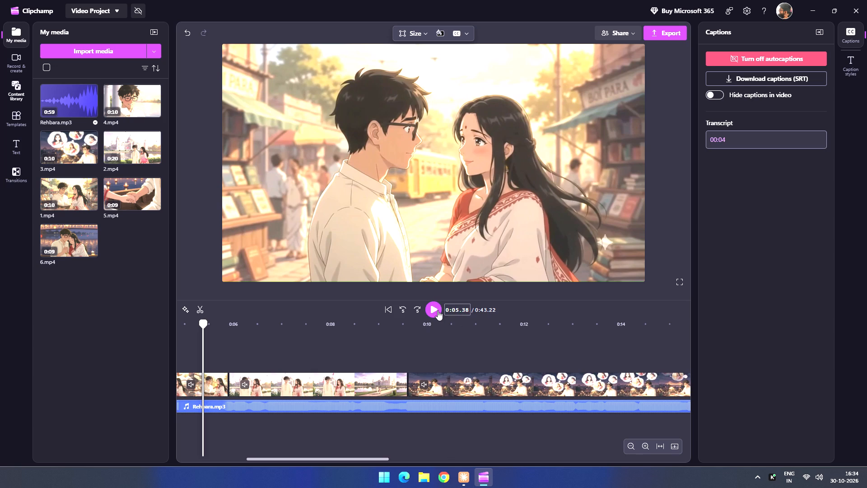
pyautogui.click(438, 310)
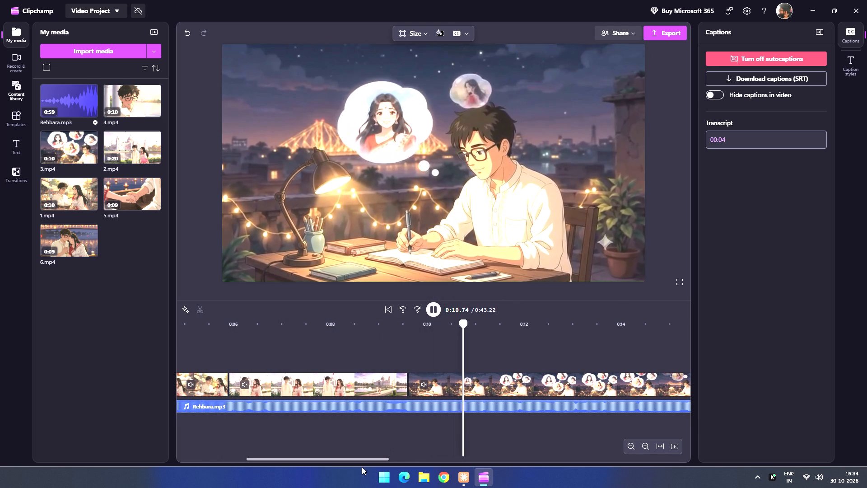
# Delete the transition between the fourth and fifth clips, 4.mp4 and 5.mp4, and replay across that cut.
pyautogui.moveTo(361, 460); pyautogui.dragTo(447, 461)
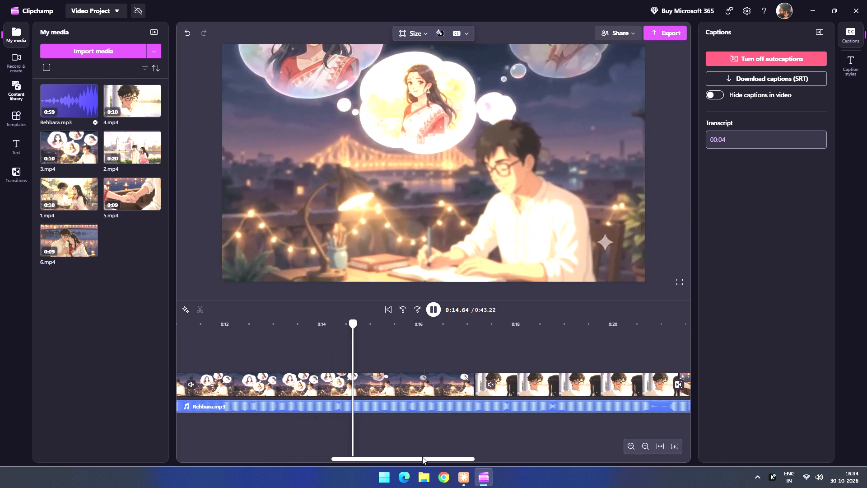
pyautogui.moveTo(422, 457); pyautogui.dragTo(498, 456)
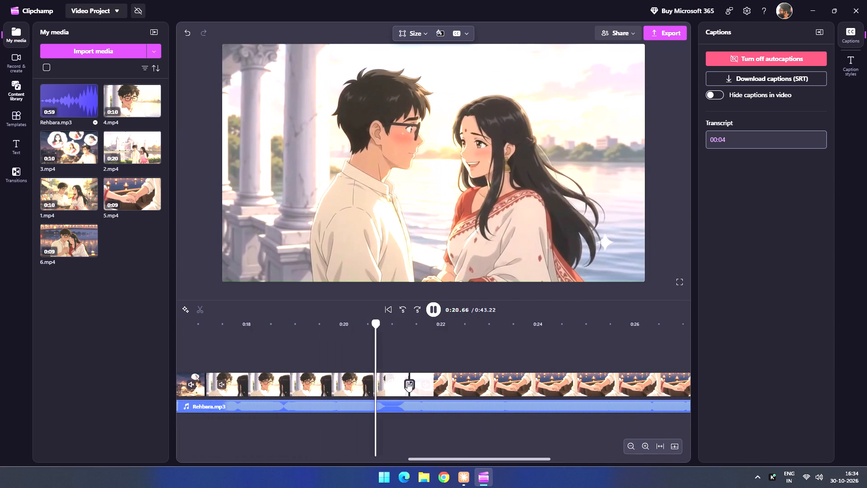
pyautogui.click(407, 382)
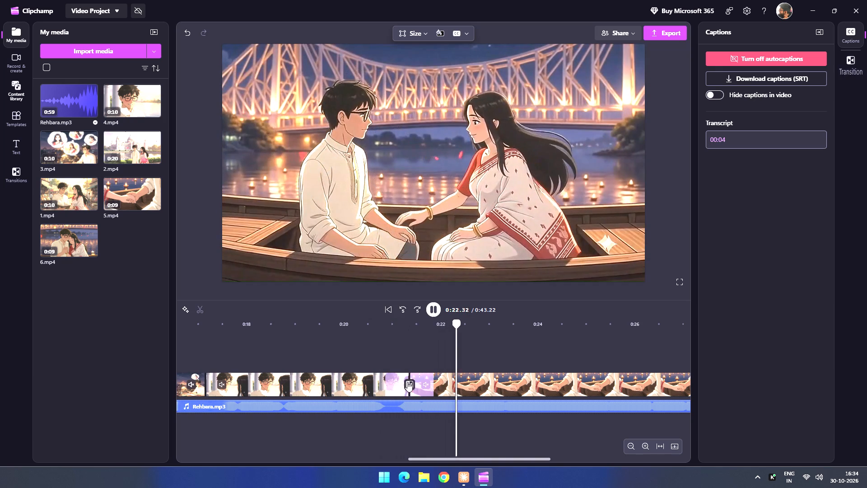
pyautogui.click(410, 383)
pyautogui.rightClick(410, 382)
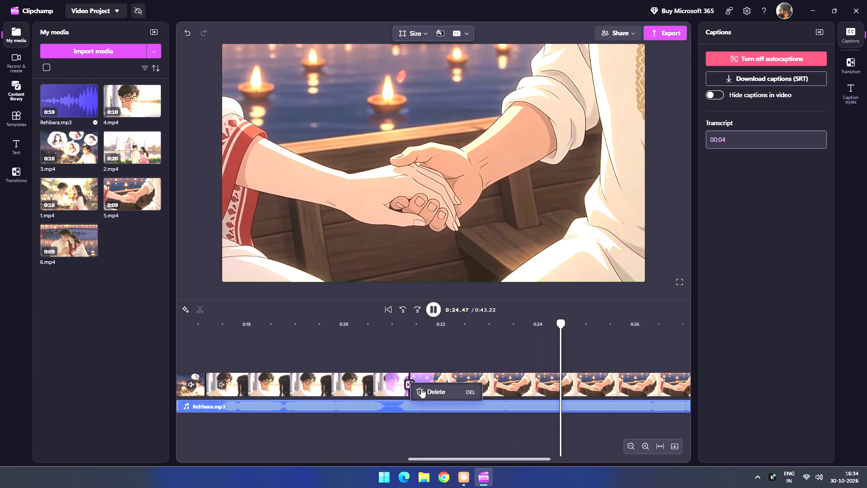
pyautogui.click(422, 390)
pyautogui.click(338, 345)
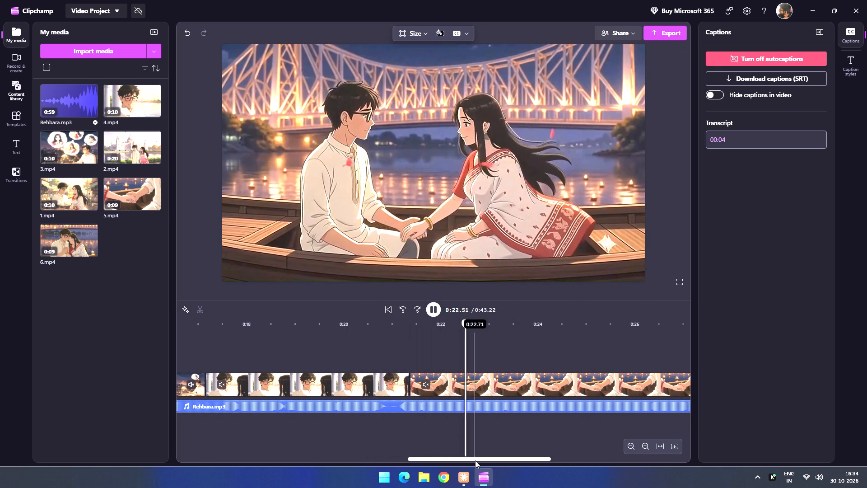
# Delete the transition between the last two clips, 5.mp4 and 6.mp4, and replay across that cut to the end before stopping.
pyautogui.moveTo(473, 458); pyautogui.dragTo(516, 458)
pyautogui.moveTo(518, 458); pyautogui.dragTo(555, 458)
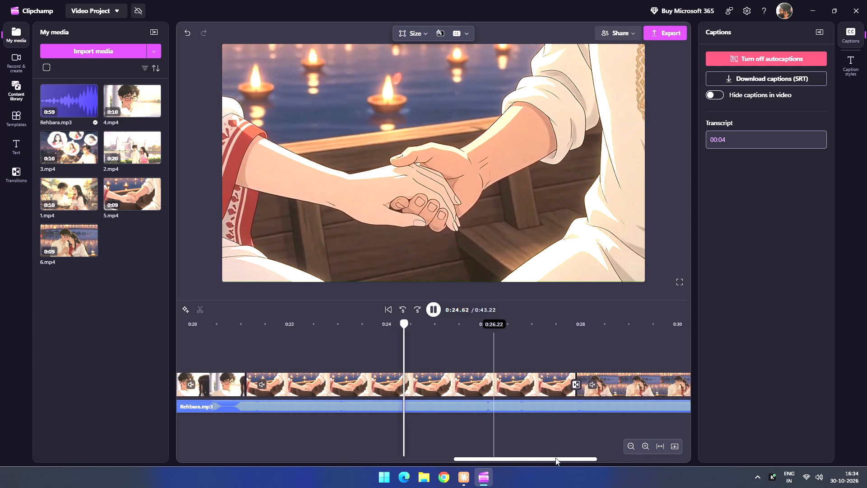
pyautogui.moveTo(555, 458); pyautogui.dragTo(563, 458)
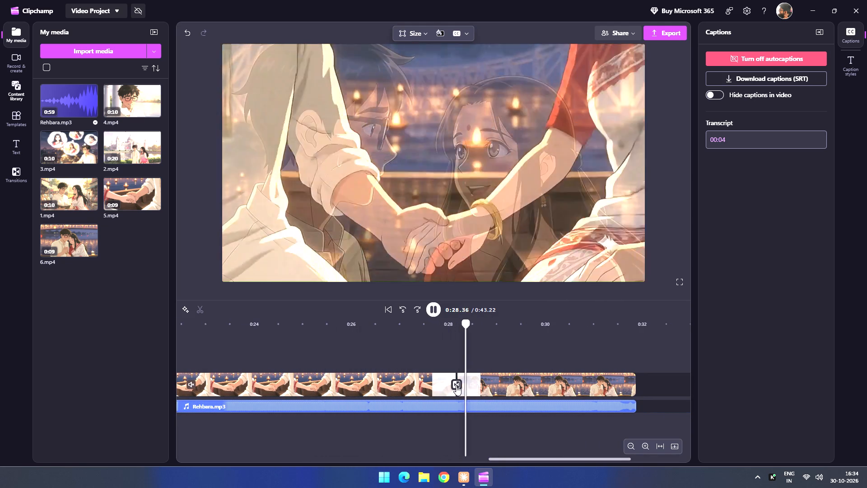
pyautogui.click(456, 385)
pyautogui.rightClick(455, 386)
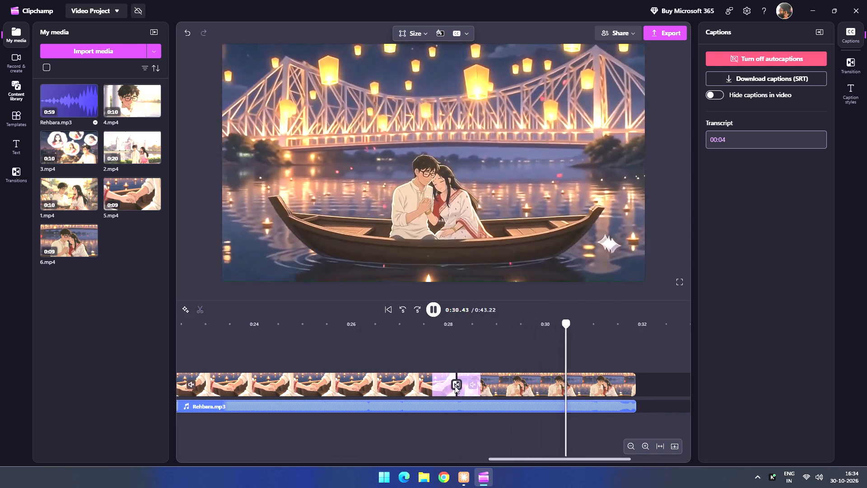
pyautogui.click(473, 394)
pyautogui.click(391, 359)
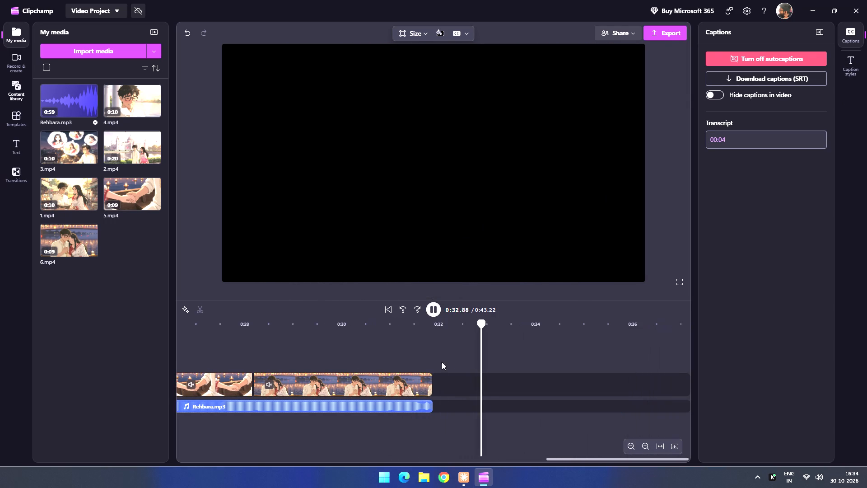
pyautogui.click(438, 306)
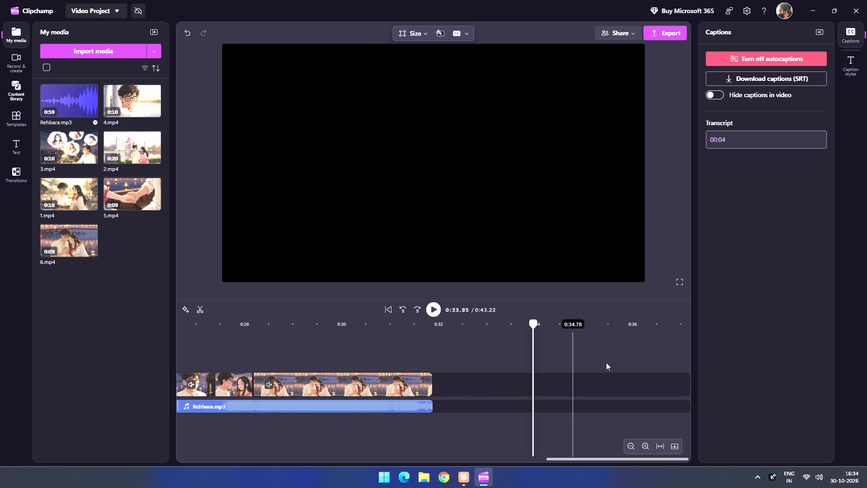
# Export the video in 1080p quality with the file name Rehbara.
pyautogui.click(665, 33)
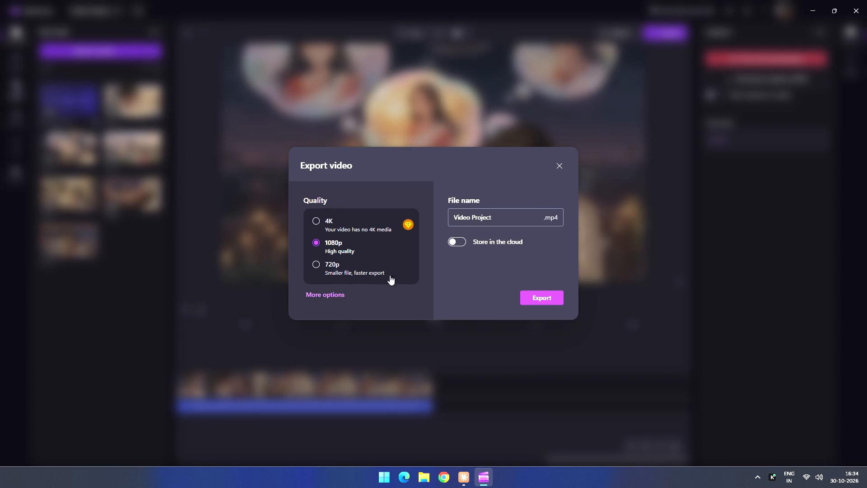
pyautogui.click(527, 218)
pyautogui.click(527, 218)
pyautogui.moveTo(527, 218); pyautogui.dragTo(462, 213)
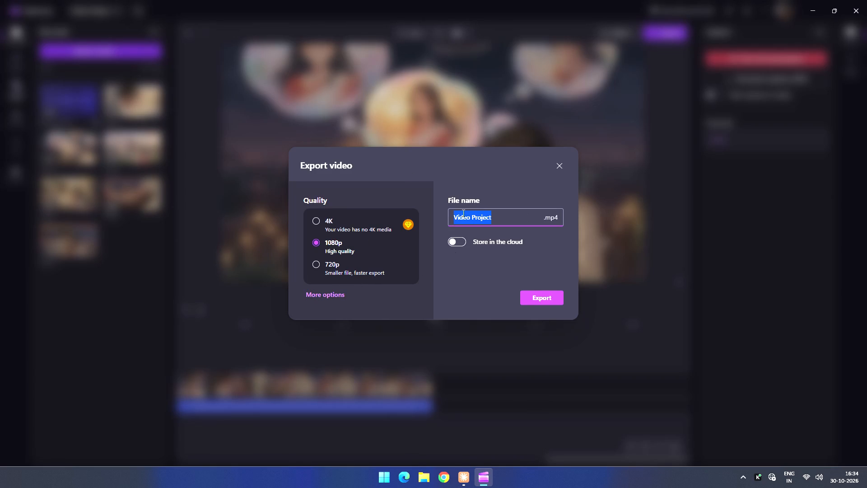
pyautogui.write('Rwehbara')
pyautogui.press('BackSpace')
pyautogui.press('BackSpace')
pyautogui.press('BackSpace')
pyautogui.press('BackSpace')
pyautogui.press('BackSpace')
pyautogui.press('BackSpace')
pyautogui.press('BackSpace')
pyautogui.write('ehn')
pyautogui.press('BackSpace')
pyautogui.write('bara')
pyautogui.click(548, 296)
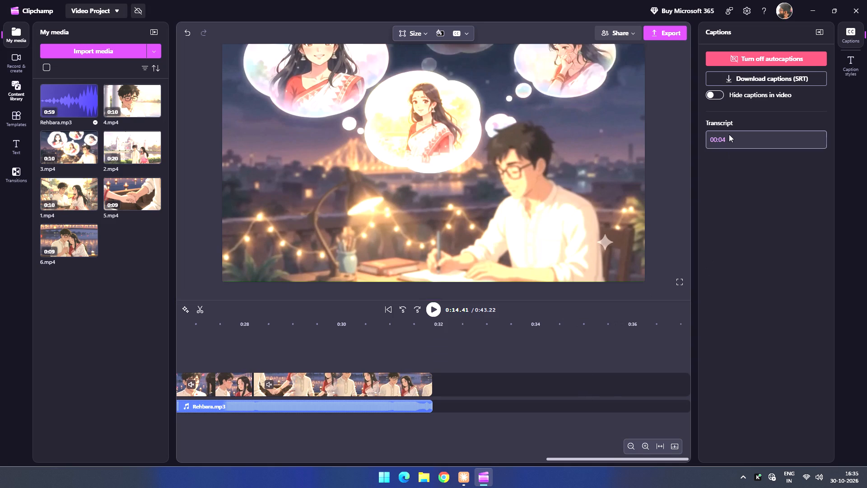